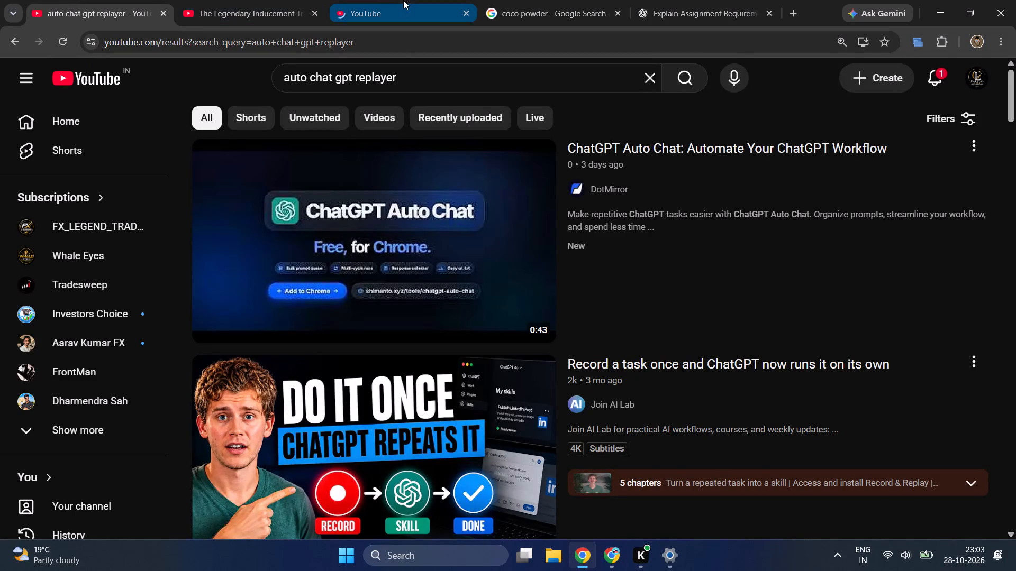
Switch to the YouTube home page and browse the recommended videos.
{"action": "left_click", "coordinate": [404, 0]}
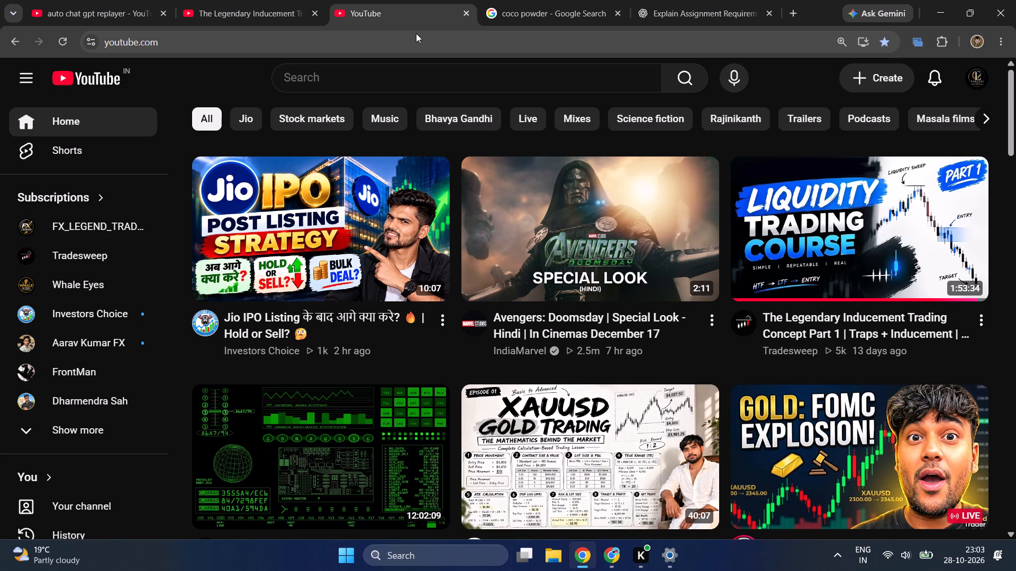
{"action": "scroll", "coordinate": [553, 109], "scroll_direction": "down", "scroll_amount": 4}
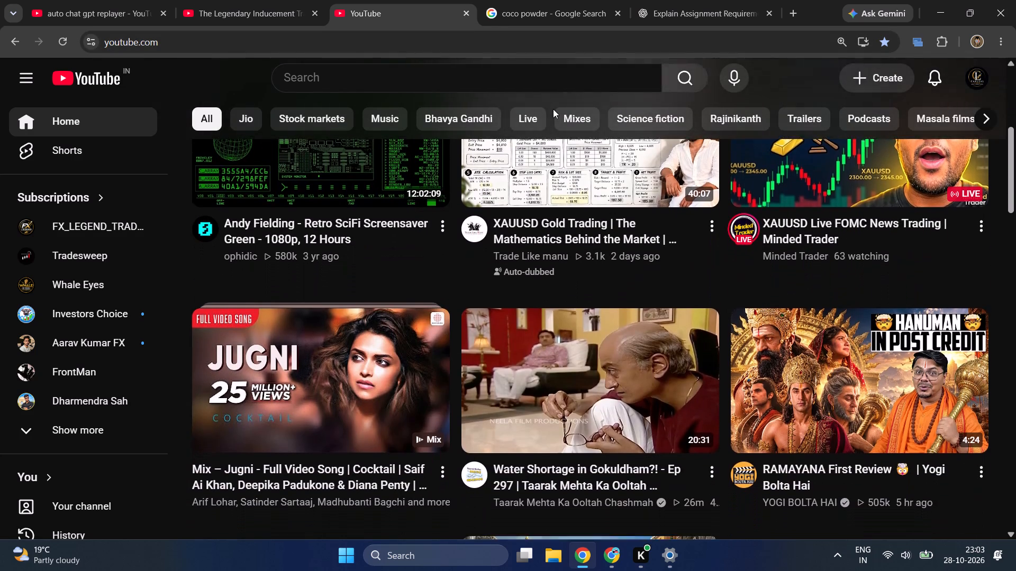
{"action": "scroll", "coordinate": [553, 109], "scroll_direction": "up", "scroll_amount": 2}
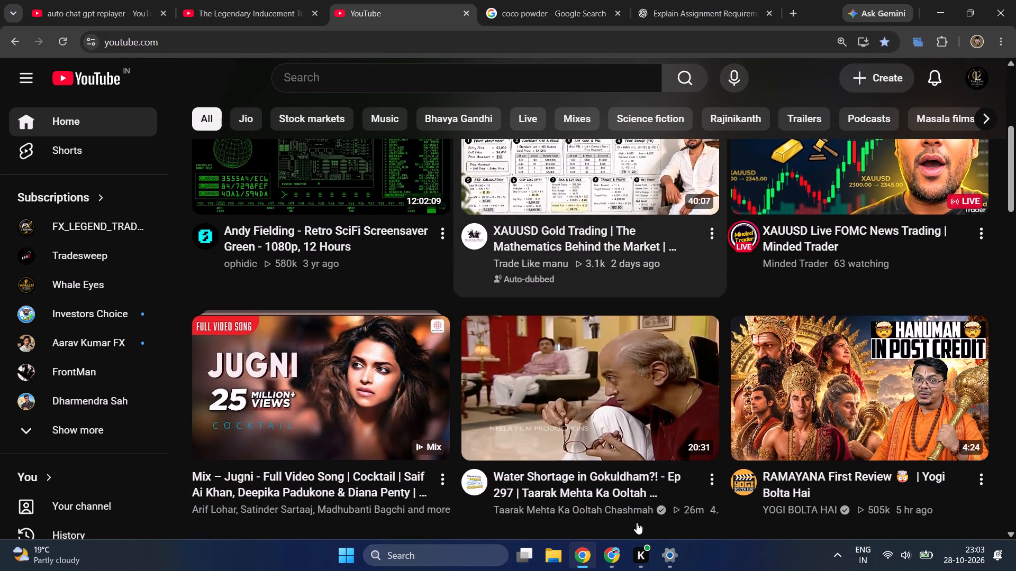
Switch to the TradingView window and examine the XAUUSD 1-hour chart around the Mitigation Block and POI zones.
{"action": "left_click", "coordinate": [616, 560]}
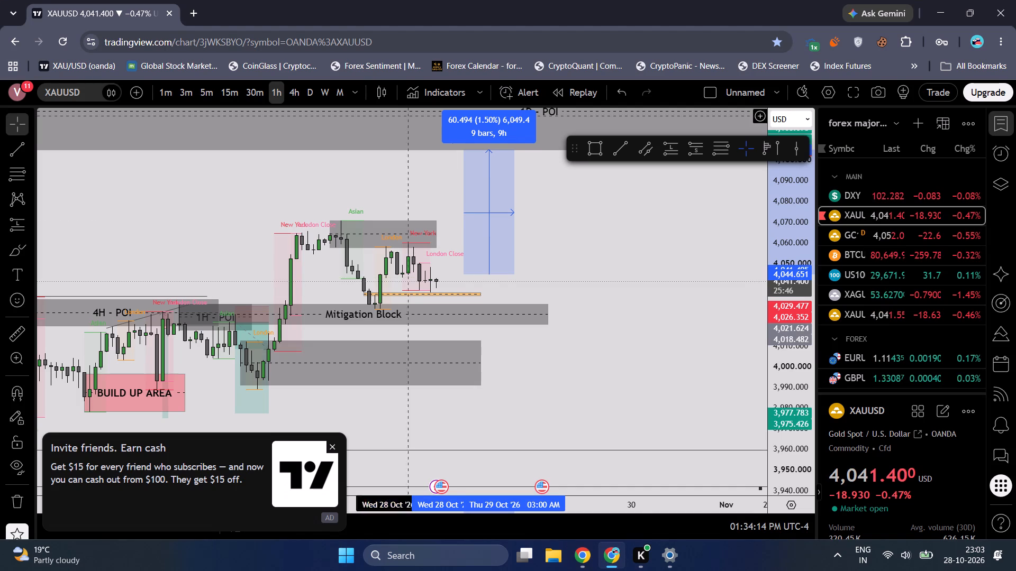
{"action": "left_click_drag", "start_coordinate": [594, 274], "coordinate": [654, 285]}
{"action": "scroll", "coordinate": [759, 356], "scroll_direction": "up", "scroll_amount": 6}
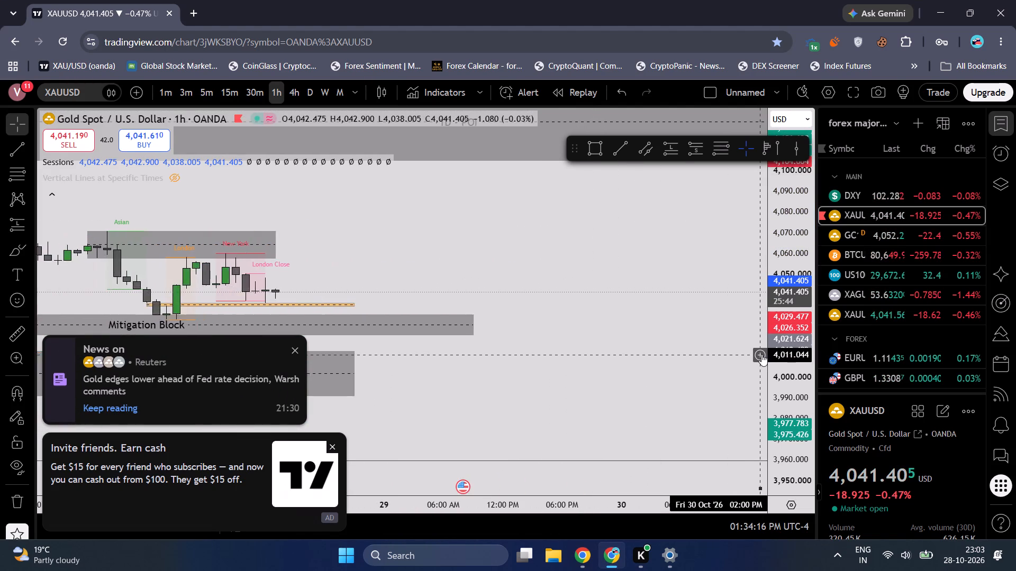
{"action": "scroll", "coordinate": [761, 354], "scroll_direction": "down", "scroll_amount": 4}
{"action": "scroll", "coordinate": [794, 369], "scroll_direction": "up", "scroll_amount": 14}
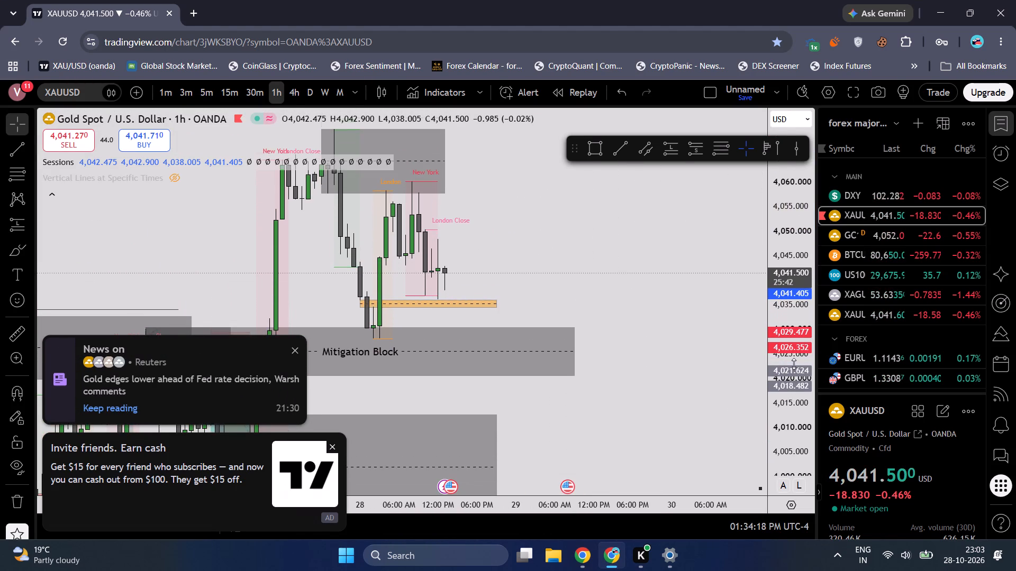
{"action": "scroll", "coordinate": [794, 364], "scroll_direction": "up", "scroll_amount": 5}
{"action": "left_click_drag", "start_coordinate": [569, 239], "coordinate": [587, 272]}
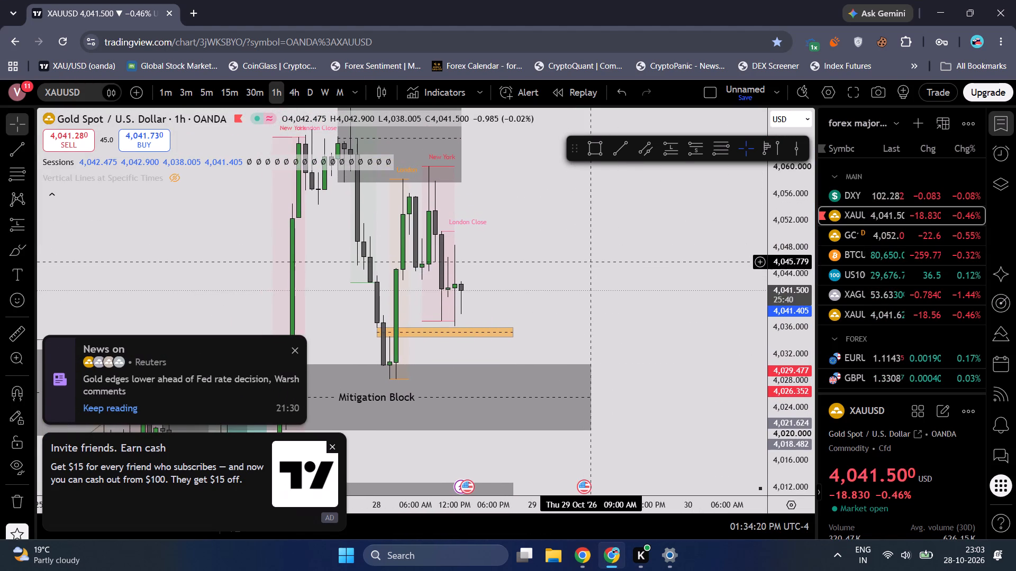
{"action": "left_click_drag", "start_coordinate": [546, 262], "coordinate": [634, 238]}
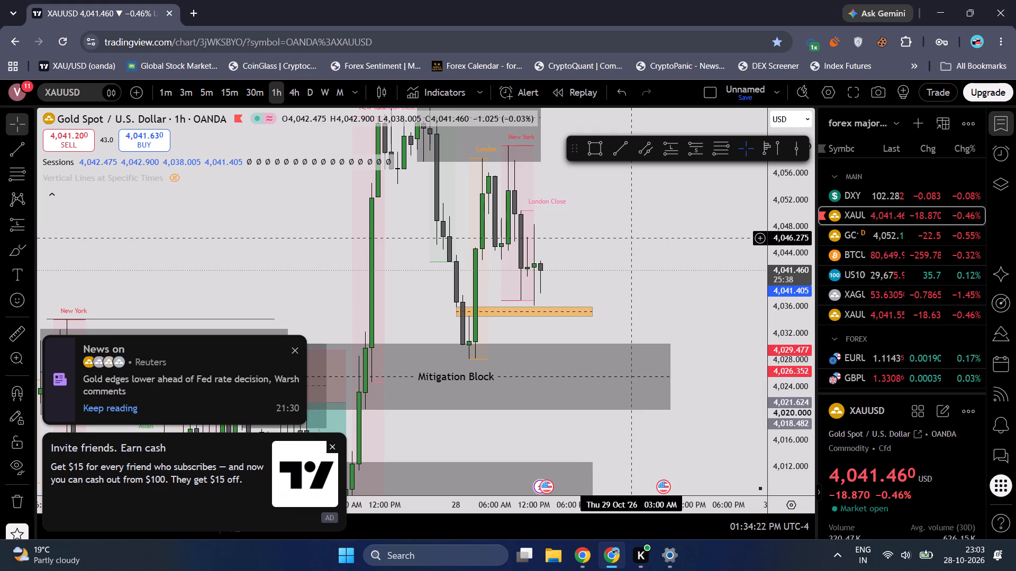
{"action": "left_click_drag", "start_coordinate": [477, 206], "coordinate": [477, 219]}
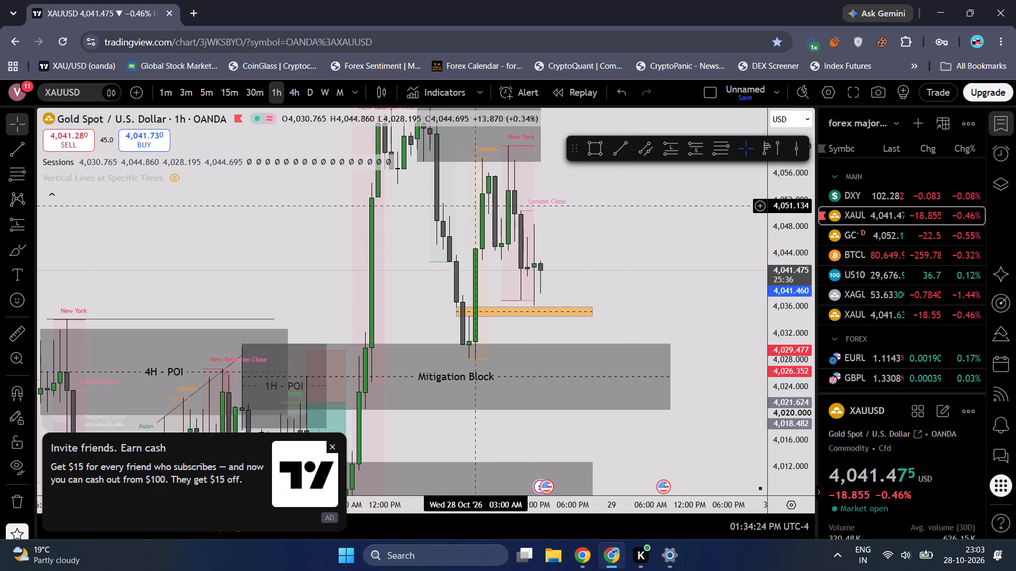
{"action": "left_click_drag", "start_coordinate": [477, 219], "coordinate": [482, 205]}
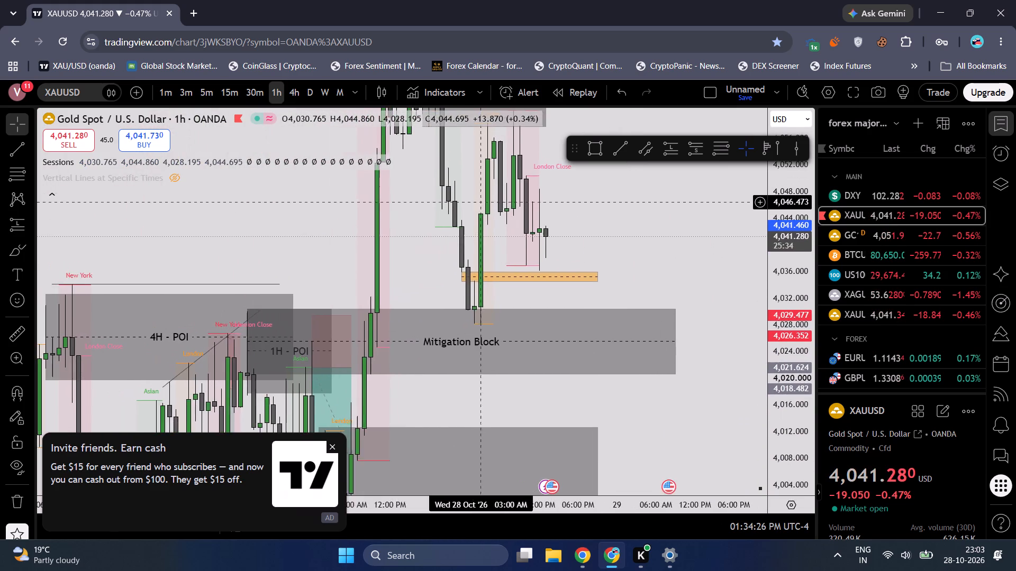
{"action": "left_click_drag", "start_coordinate": [482, 205], "coordinate": [557, 181]}
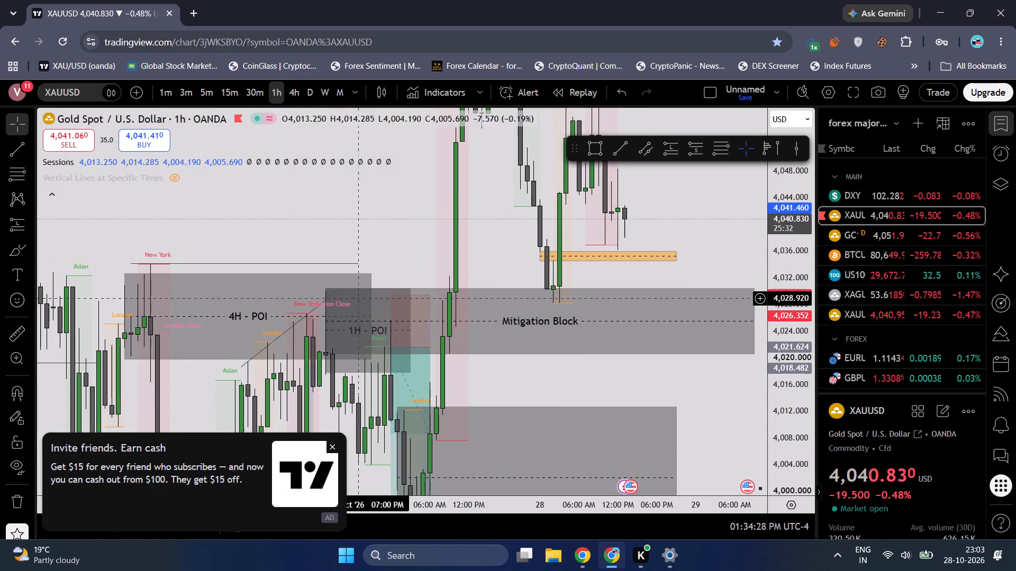
{"action": "left_click_drag", "start_coordinate": [505, 221], "coordinate": [505, 303]}
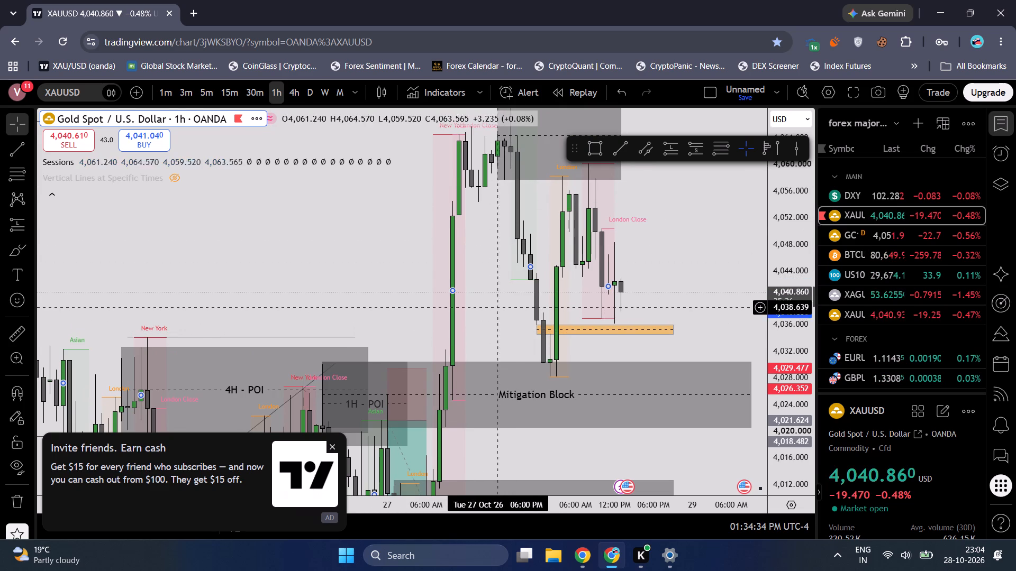
{"action": "left_click_drag", "start_coordinate": [487, 306], "coordinate": [314, 266]}
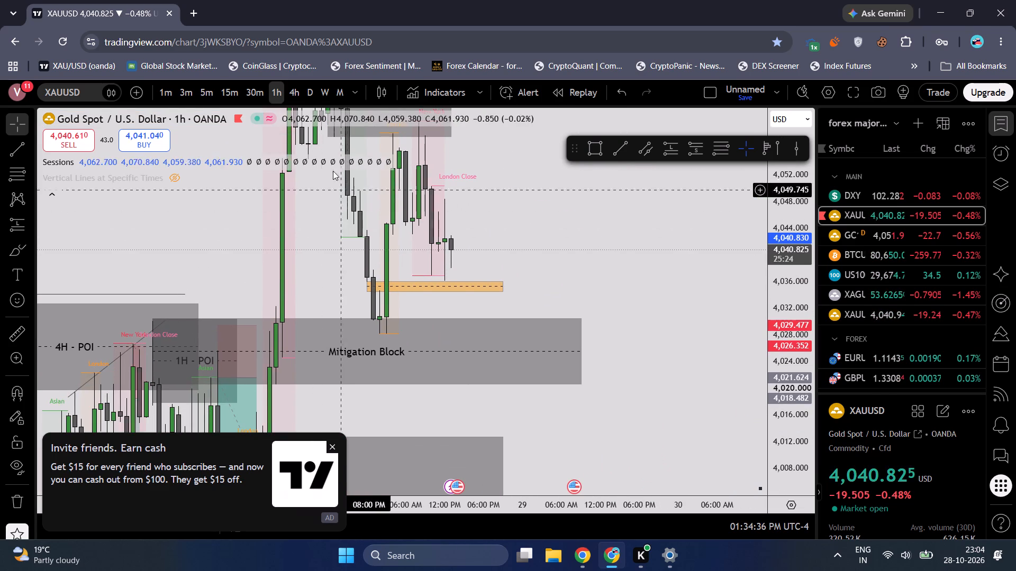
Show XAUUSD on the 15-minute timeframe and inspect price around the Balanced Price Range zone.
{"action": "left_click", "coordinate": [224, 87]}
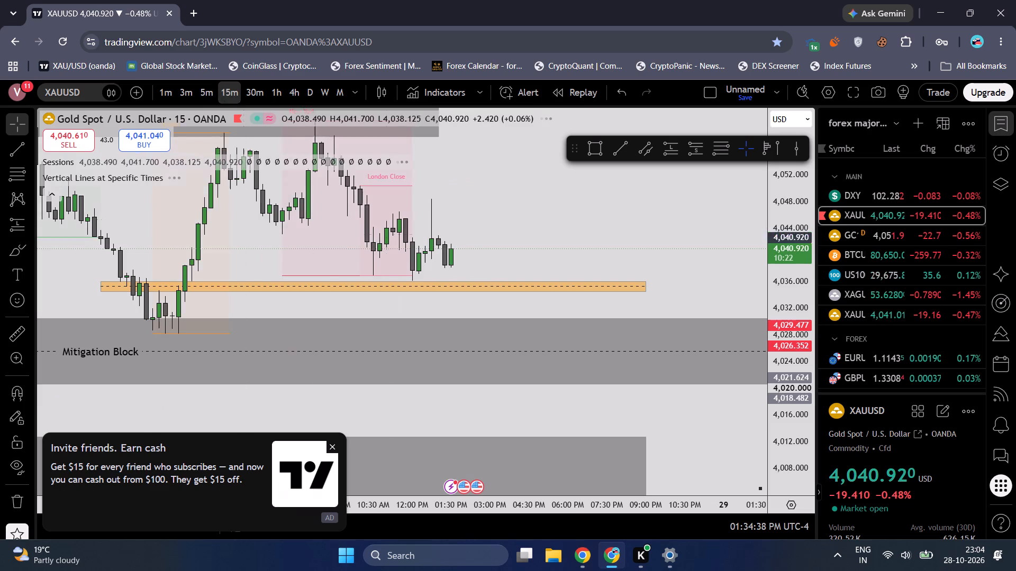
{"action": "scroll", "coordinate": [392, 235], "scroll_direction": "down", "scroll_amount": 6}
{"action": "scroll", "coordinate": [807, 362], "scroll_direction": "up", "scroll_amount": 14}
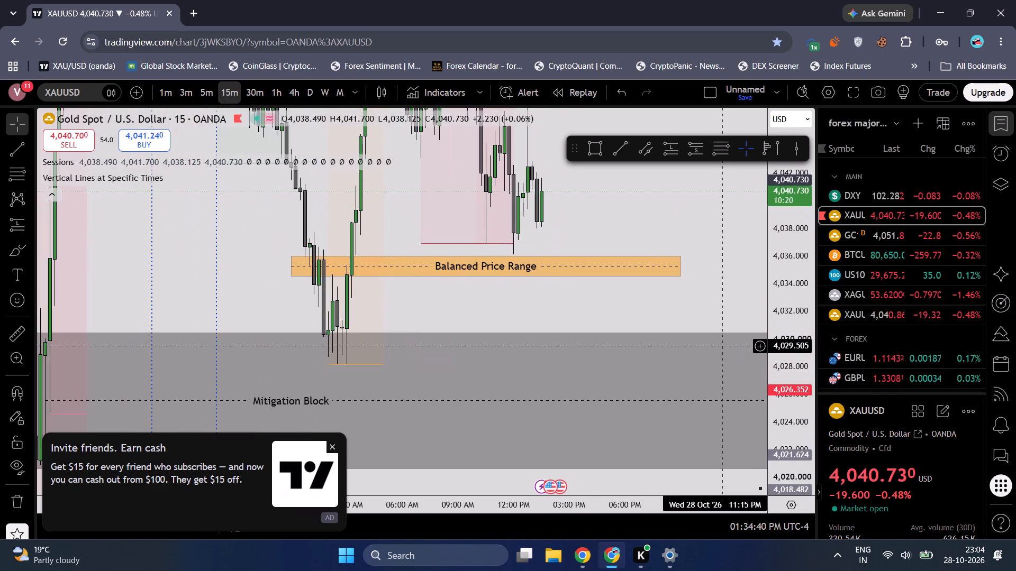
{"action": "left_click_drag", "start_coordinate": [680, 304], "coordinate": [701, 339]}
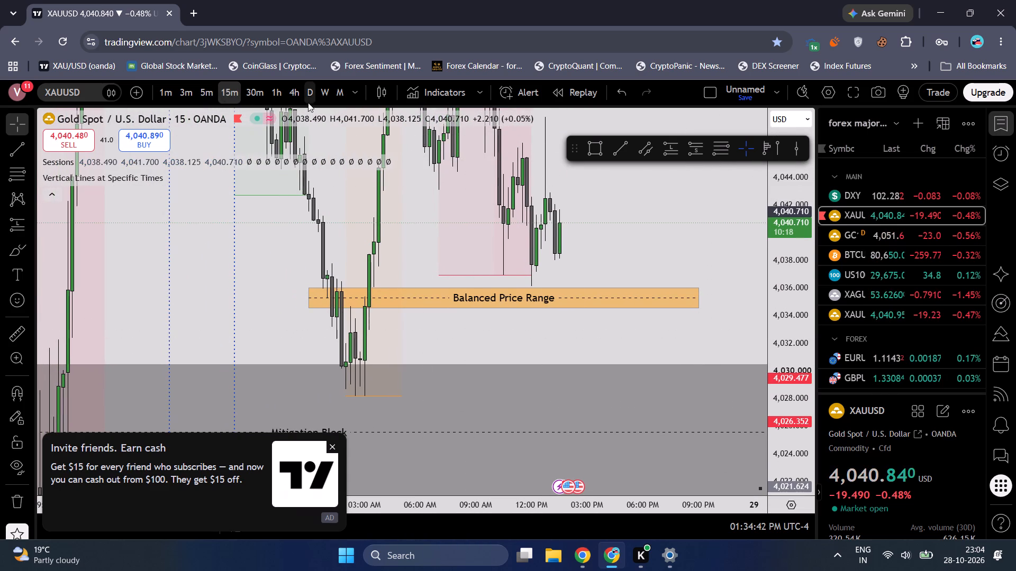
On the 1-hour chart, fit the Balanced Price Range box with its top at 4,035.935 and its left edge extended to earlier candles.
{"action": "left_click", "coordinate": [275, 88]}
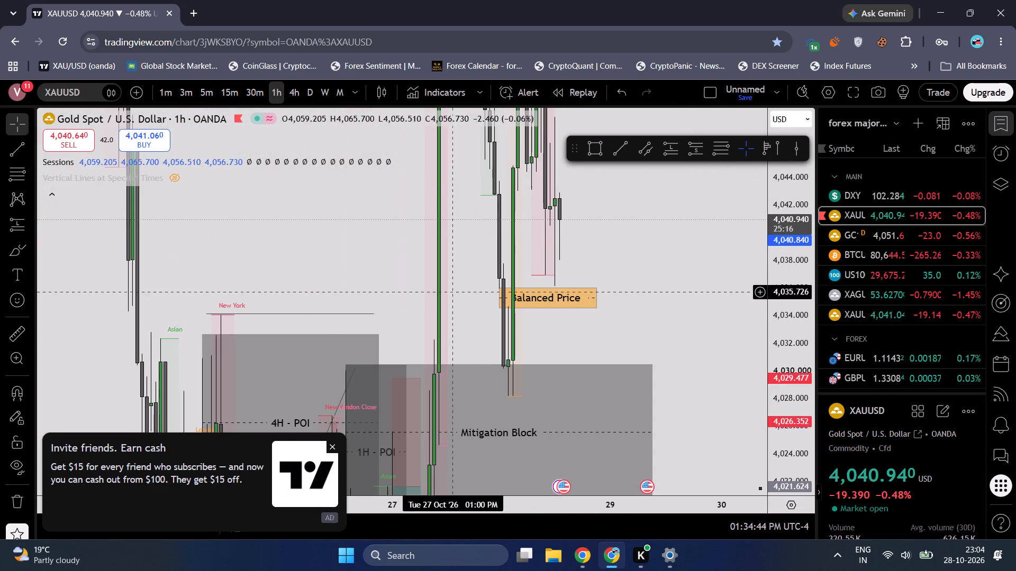
{"action": "left_click_drag", "start_coordinate": [498, 286], "coordinate": [498, 286], "text": "ctrl"}
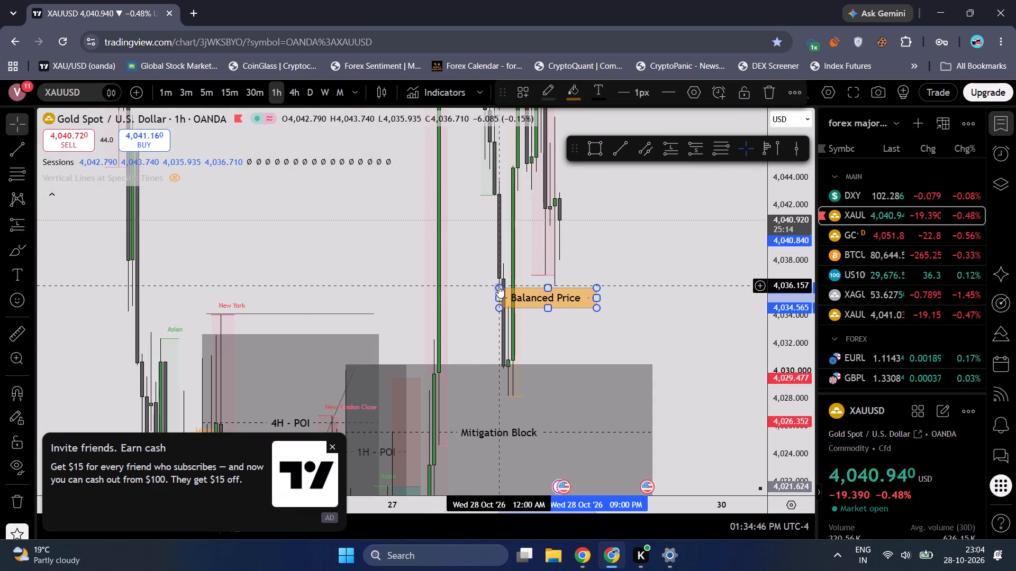
{"action": "left_click_drag", "start_coordinate": [498, 286], "coordinate": [497, 291], "text": "ctrl"}
{"action": "left_click", "coordinate": [446, 282]}
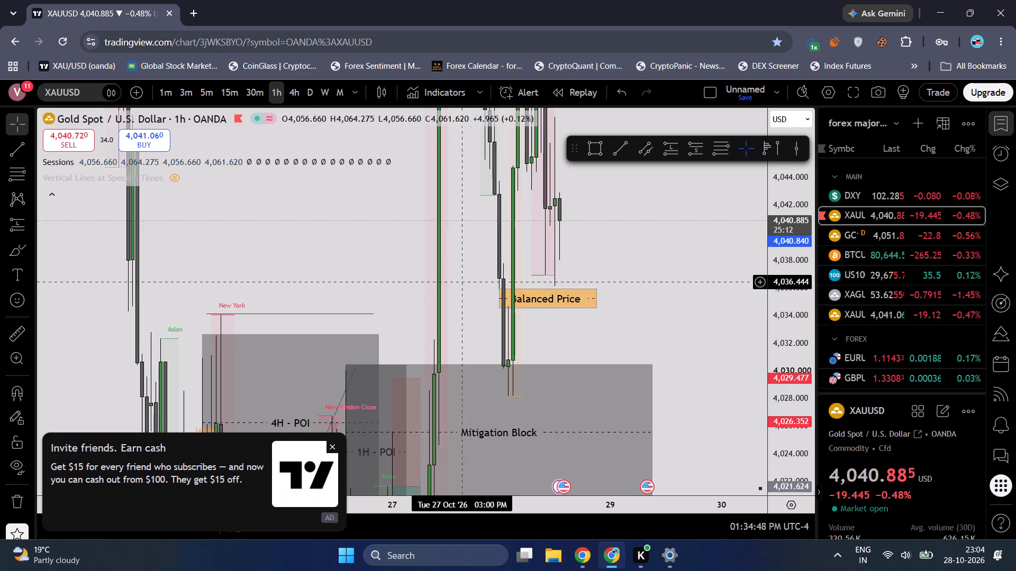
{"action": "scroll", "coordinate": [476, 279], "scroll_direction": "up", "scroll_amount": 5}
{"action": "left_click_drag", "start_coordinate": [555, 279], "coordinate": [566, 272]}
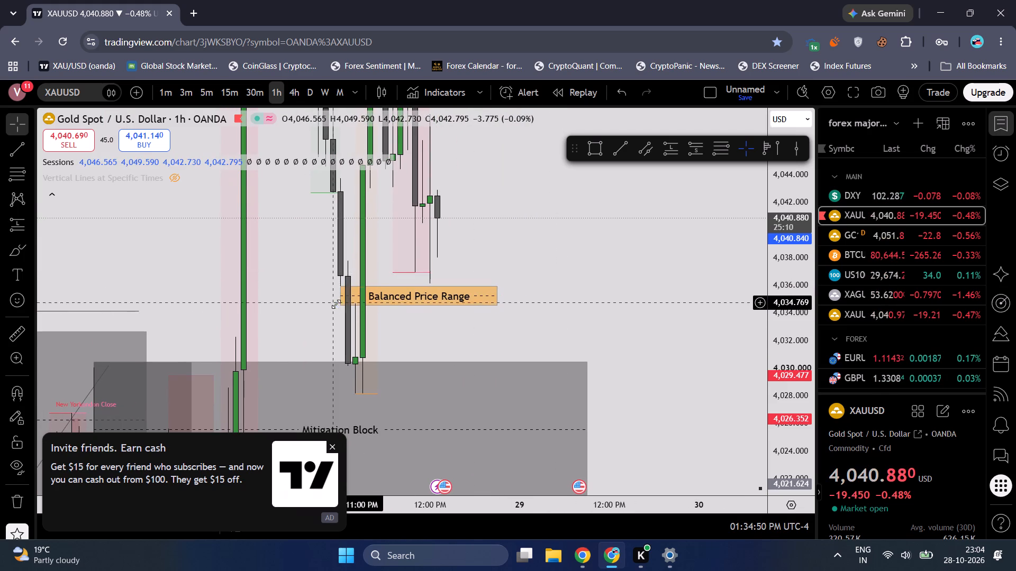
{"action": "left_click_drag", "start_coordinate": [340, 309], "coordinate": [341, 305]}
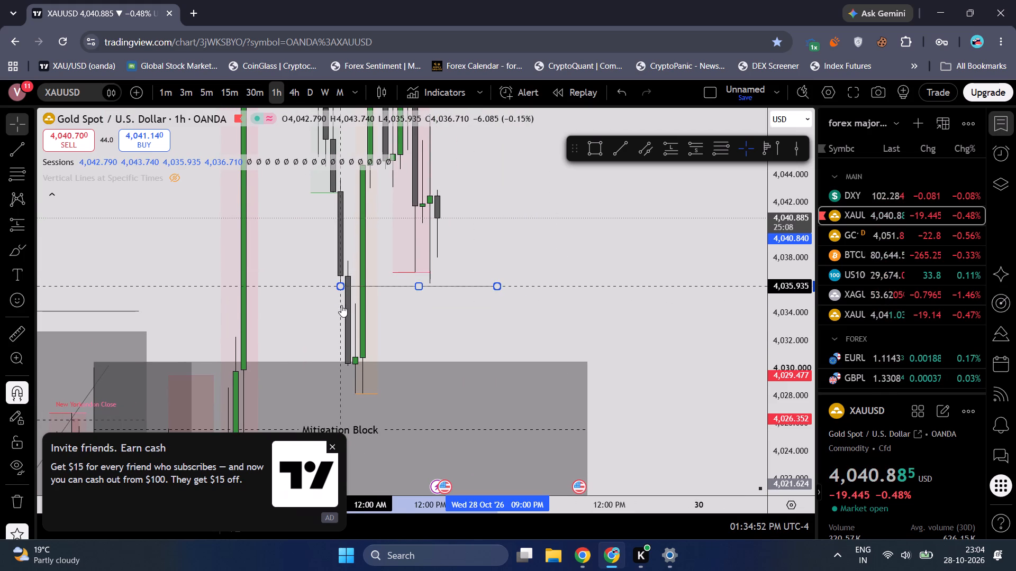
{"action": "left_click_drag", "start_coordinate": [341, 305], "coordinate": [353, 305]}
{"action": "left_click_drag", "start_coordinate": [354, 296], "coordinate": [328, 294]}
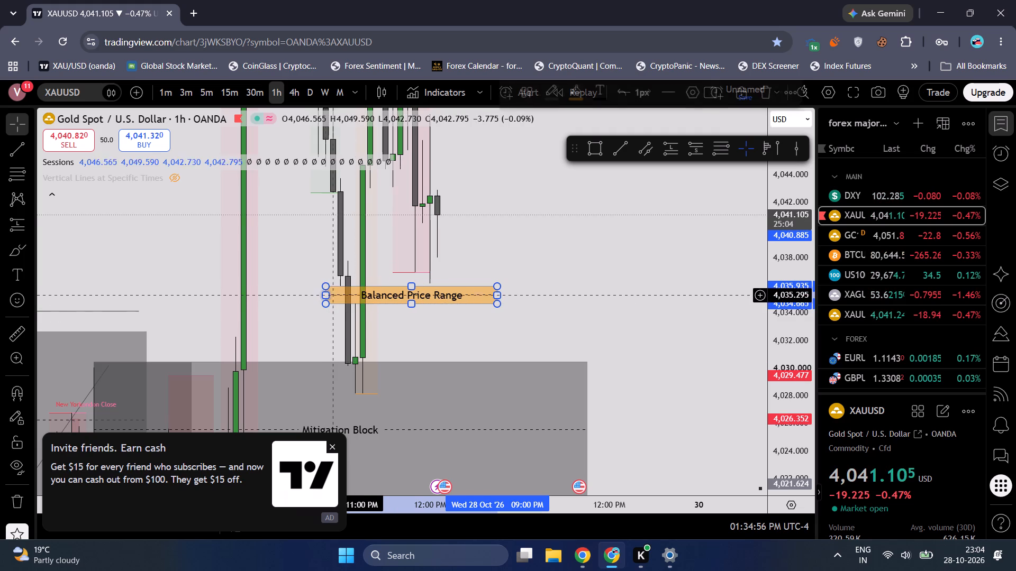
Measure the small price gap between the recent candle low and the top of the Balanced Price Range box.
{"action": "left_click", "coordinate": [436, 324]}
{"action": "left_click_drag", "start_coordinate": [436, 324], "coordinate": [446, 355]}
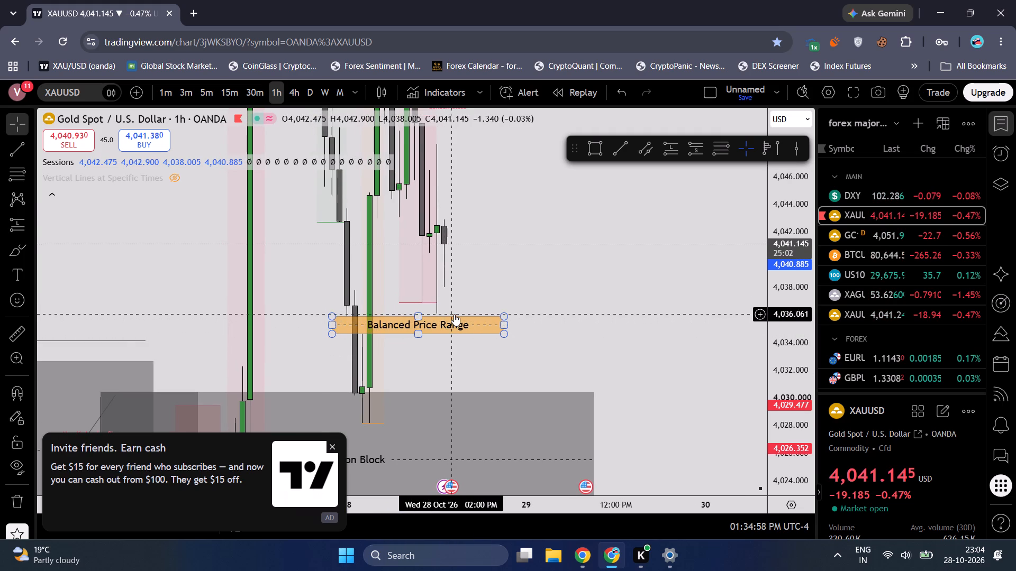
{"action": "left_click", "coordinate": [454, 314], "text": "shift"}
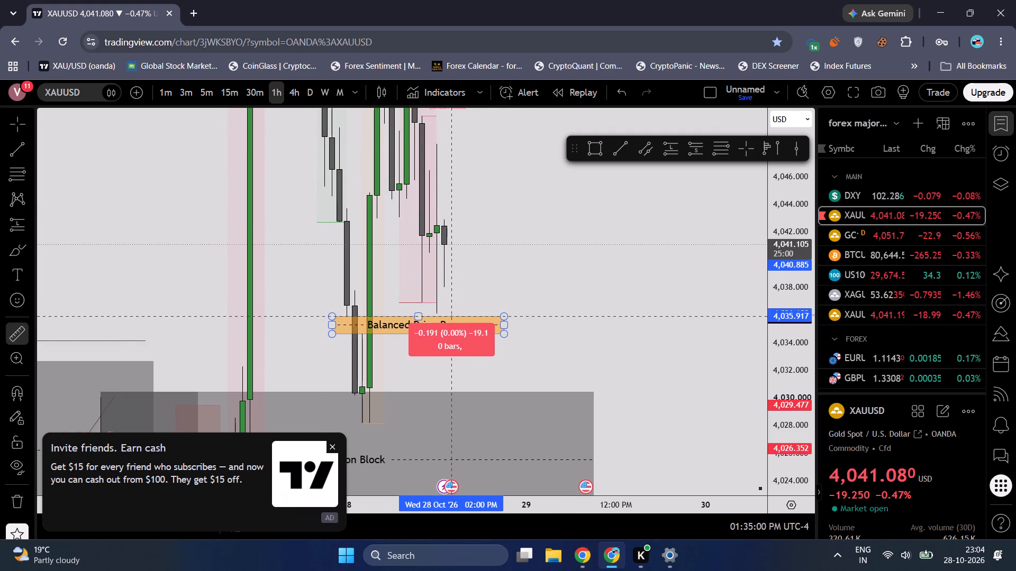
{"action": "left_click", "coordinate": [455, 316], "text": "shift"}
{"action": "left_click", "coordinate": [497, 262]}
Examine the recent 1-hour candles above the Balanced Price Range zone at different scales.
{"action": "left_click_drag", "start_coordinate": [497, 261], "coordinate": [527, 329]}
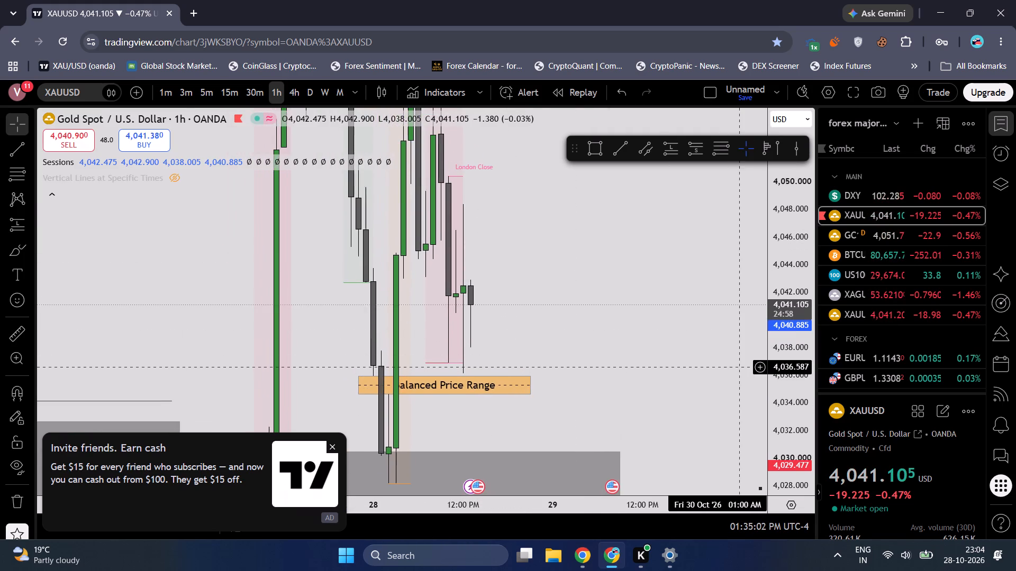
{"action": "scroll", "coordinate": [740, 366], "scroll_direction": "up", "scroll_amount": 7}
{"action": "scroll", "coordinate": [740, 366], "scroll_direction": "down", "scroll_amount": 6}
{"action": "scroll", "coordinate": [787, 354], "scroll_direction": "up", "scroll_amount": 7}
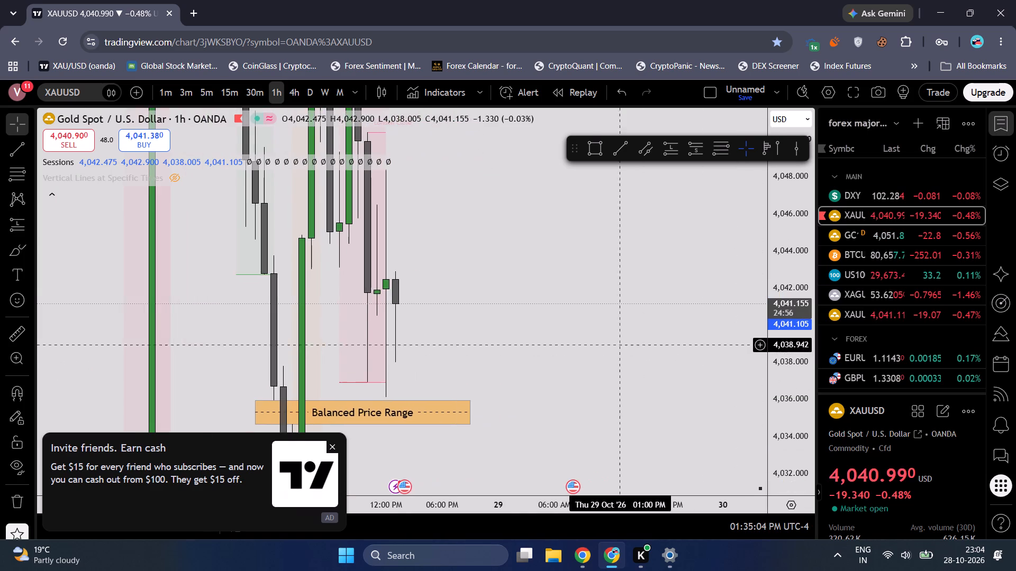
{"action": "left_click_drag", "start_coordinate": [541, 281], "coordinate": [716, 260]}
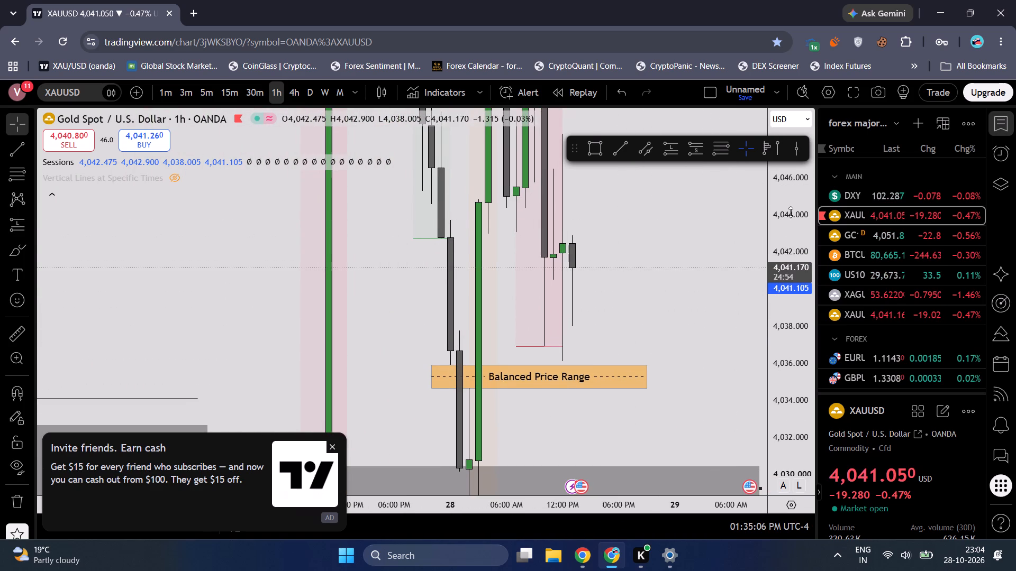
{"action": "left_click_drag", "start_coordinate": [808, 215], "coordinate": [813, 323]}
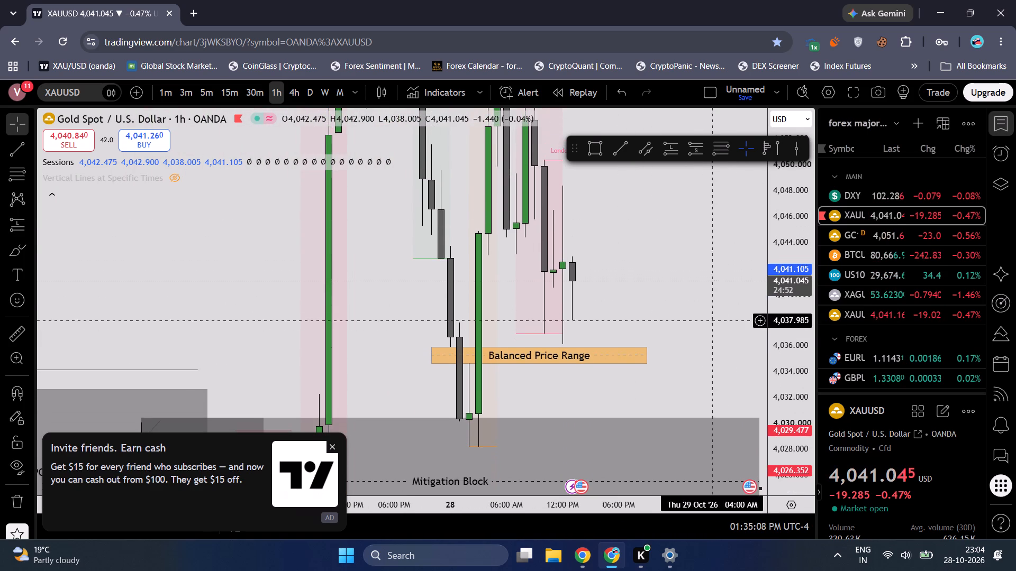
{"action": "left_click_drag", "start_coordinate": [667, 272], "coordinate": [637, 360]}
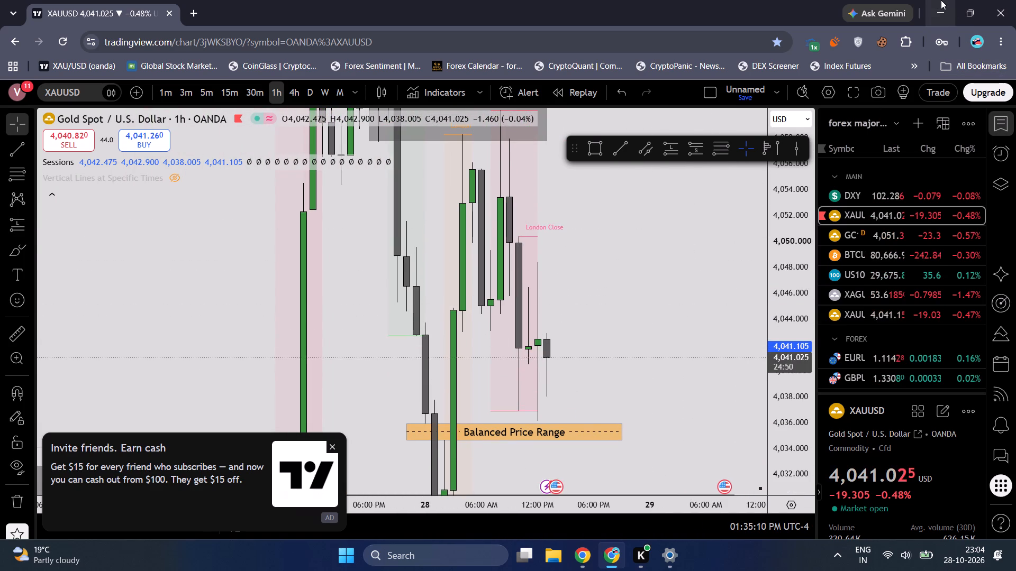
Return to YouTube, reload the home feed and browse the new recommendations.
{"action": "left_click", "coordinate": [937, 0]}
{"action": "scroll", "coordinate": [339, 210], "scroll_direction": "up", "scroll_amount": 3}
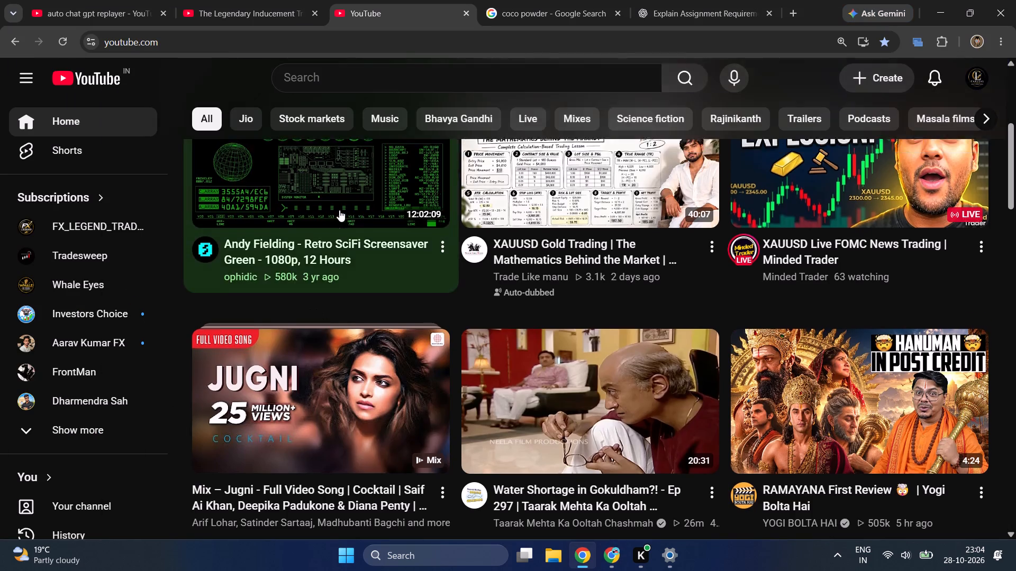
{"action": "scroll", "coordinate": [339, 210], "scroll_direction": "up", "scroll_amount": 1}
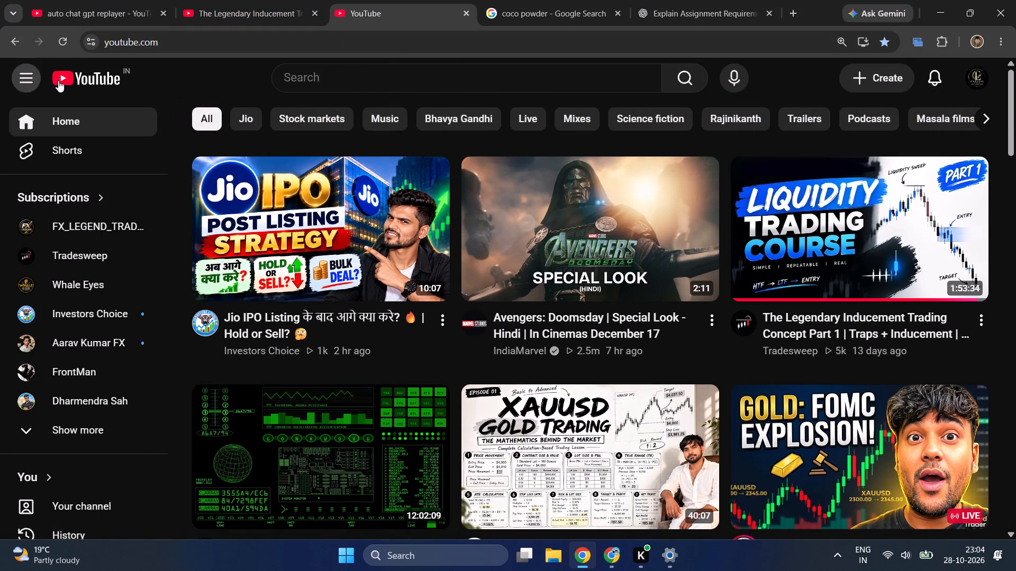
{"action": "left_click", "coordinate": [81, 84]}
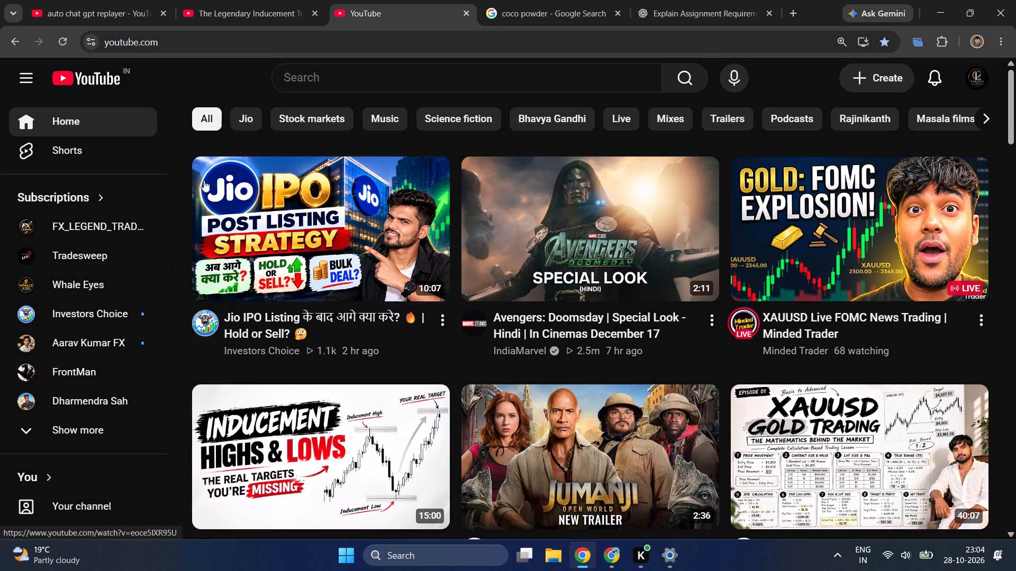
{"action": "scroll", "coordinate": [208, 79], "scroll_direction": "down", "scroll_amount": 3}
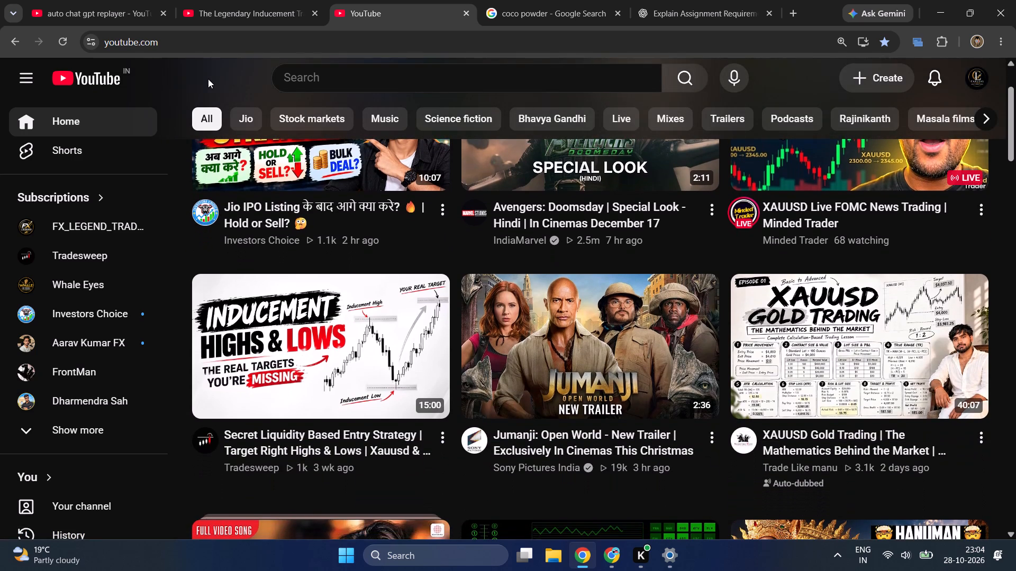
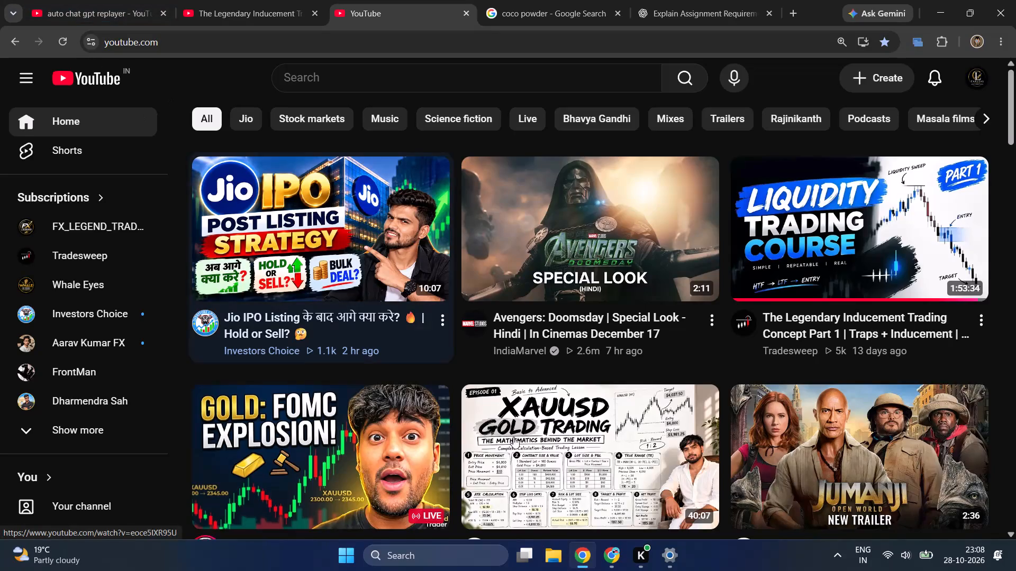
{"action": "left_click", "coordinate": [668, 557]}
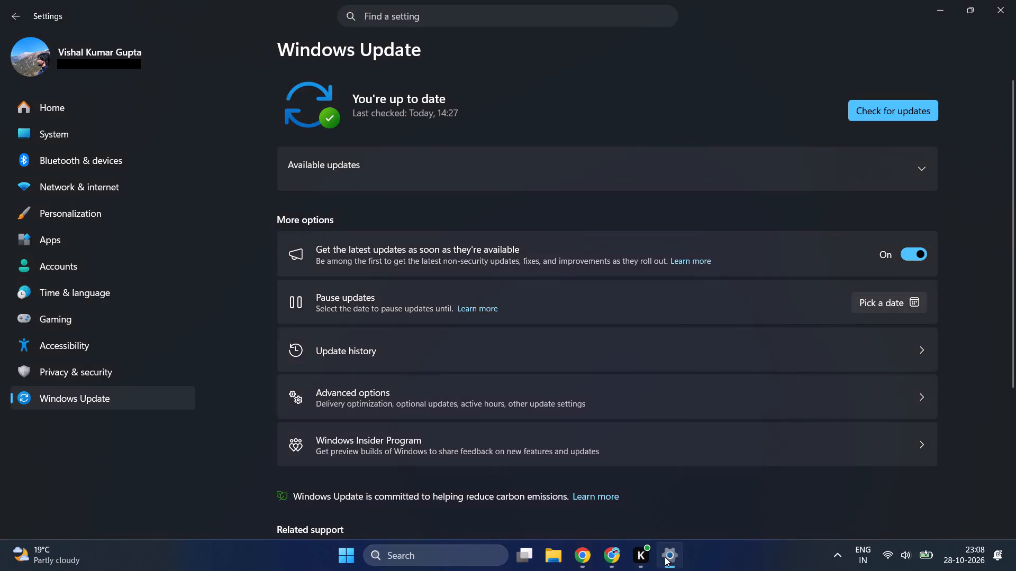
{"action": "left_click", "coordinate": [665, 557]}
Switch to the XAUUSD chart in TradingView and set its timeframe to 15 minutes.
{"action": "left_click", "coordinate": [599, 558]}
{"action": "left_click_drag", "start_coordinate": [630, 366], "coordinate": [656, 334]}
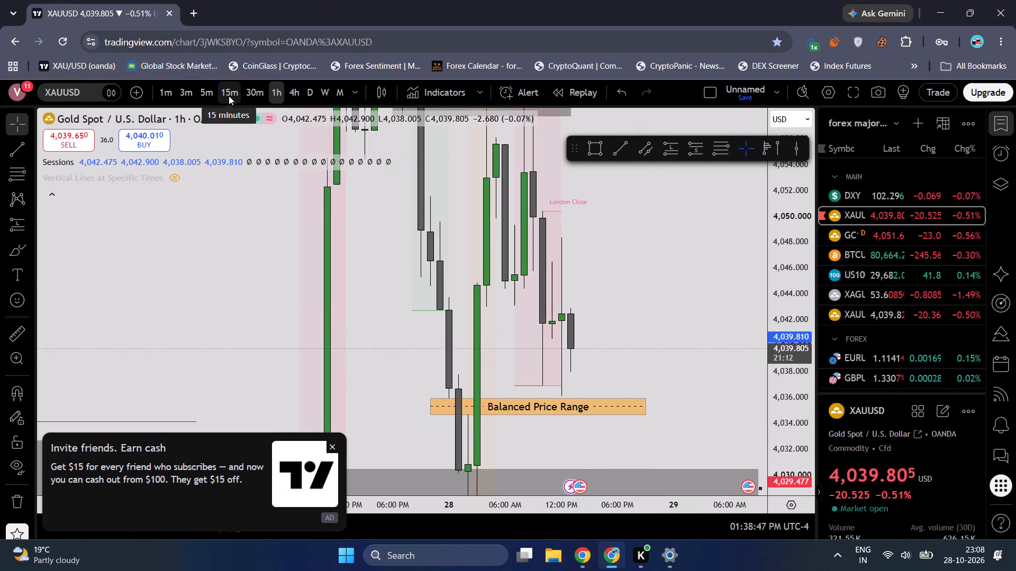
{"action": "left_click", "coordinate": [229, 96]}
Examine the 15-minute candles above the Balanced Price Range zone, including the London and New York session moves.
{"action": "scroll", "coordinate": [270, 268], "scroll_direction": "down", "scroll_amount": 4}
{"action": "left_click_drag", "start_coordinate": [455, 346], "coordinate": [418, 254]}
{"action": "left_click_drag", "start_coordinate": [418, 253], "coordinate": [400, 351]}
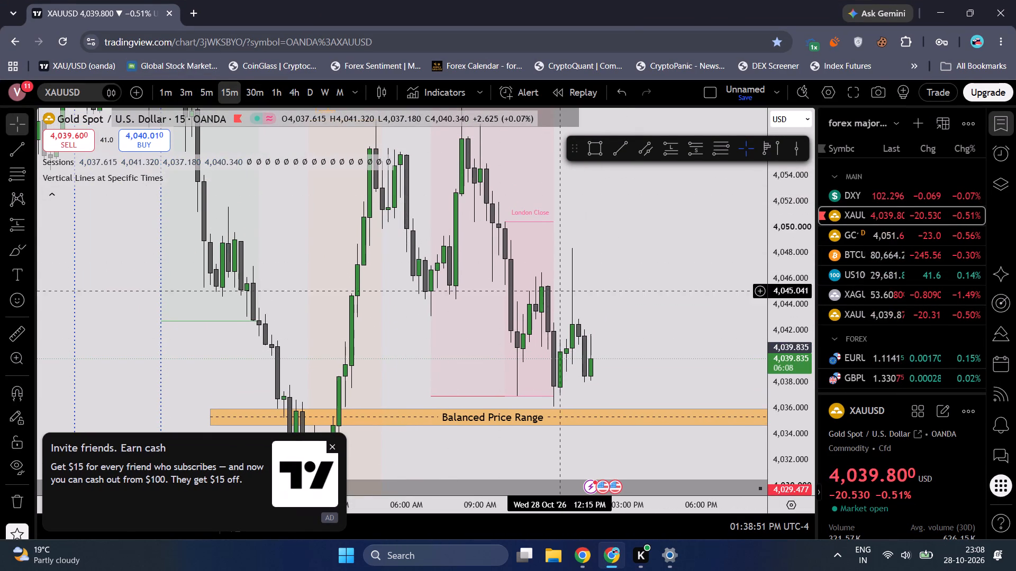
{"action": "left_click_drag", "start_coordinate": [420, 326], "coordinate": [399, 373]}
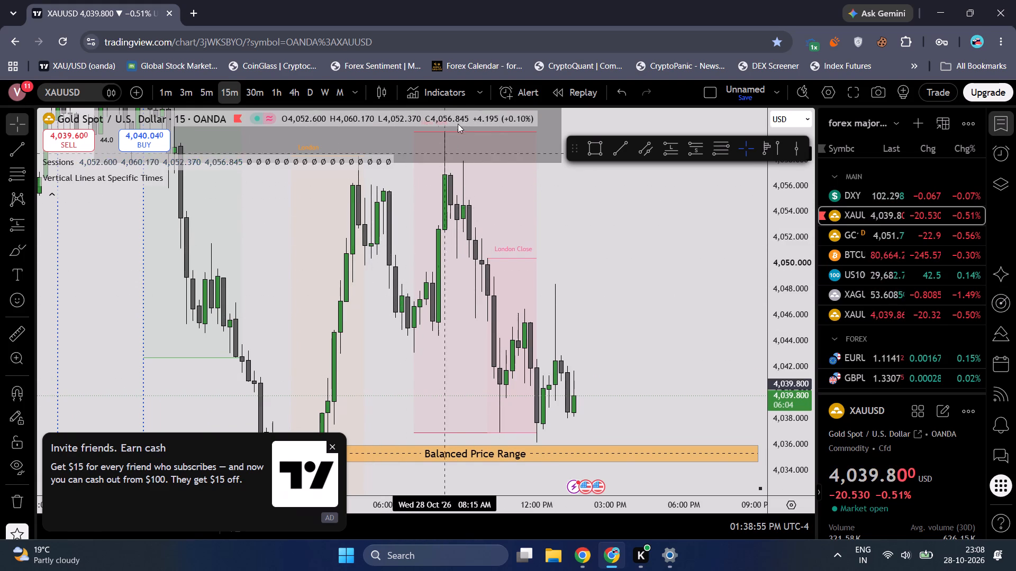
{"action": "left_click_drag", "start_coordinate": [406, 179], "coordinate": [388, 222]}
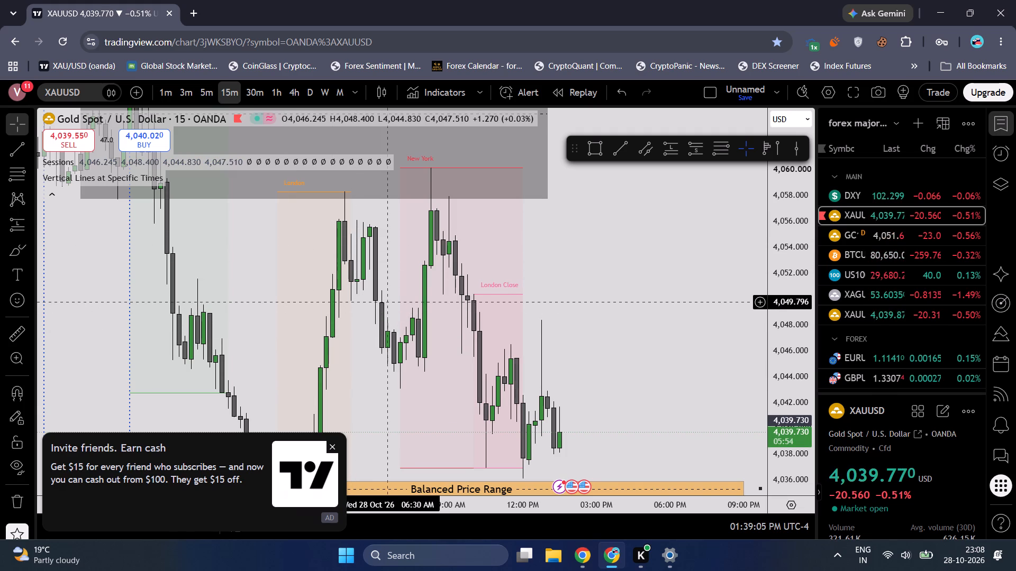
{"action": "left_click_drag", "start_coordinate": [336, 334], "coordinate": [350, 291]}
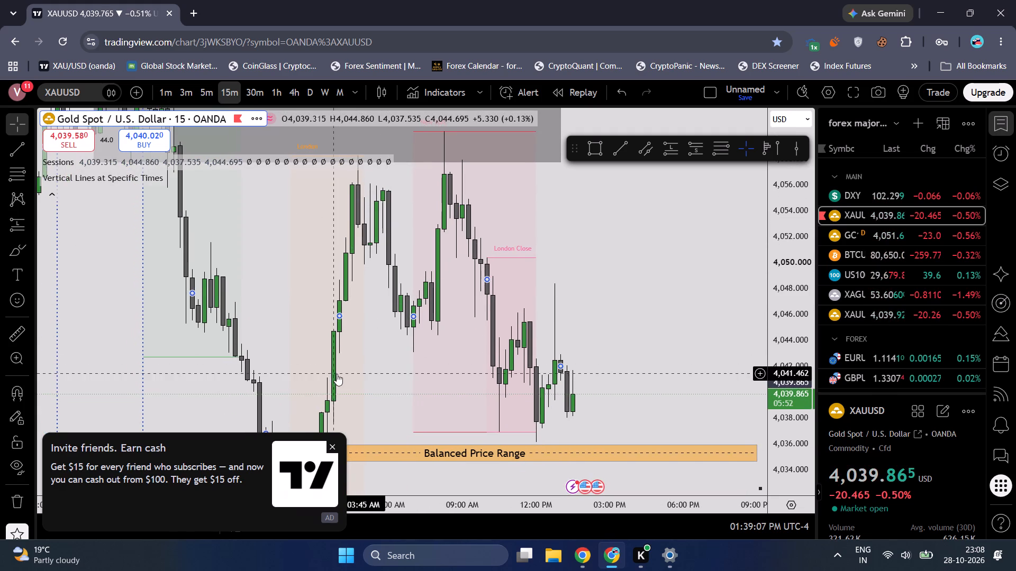
{"action": "left_click_drag", "start_coordinate": [359, 362], "coordinate": [373, 320]}
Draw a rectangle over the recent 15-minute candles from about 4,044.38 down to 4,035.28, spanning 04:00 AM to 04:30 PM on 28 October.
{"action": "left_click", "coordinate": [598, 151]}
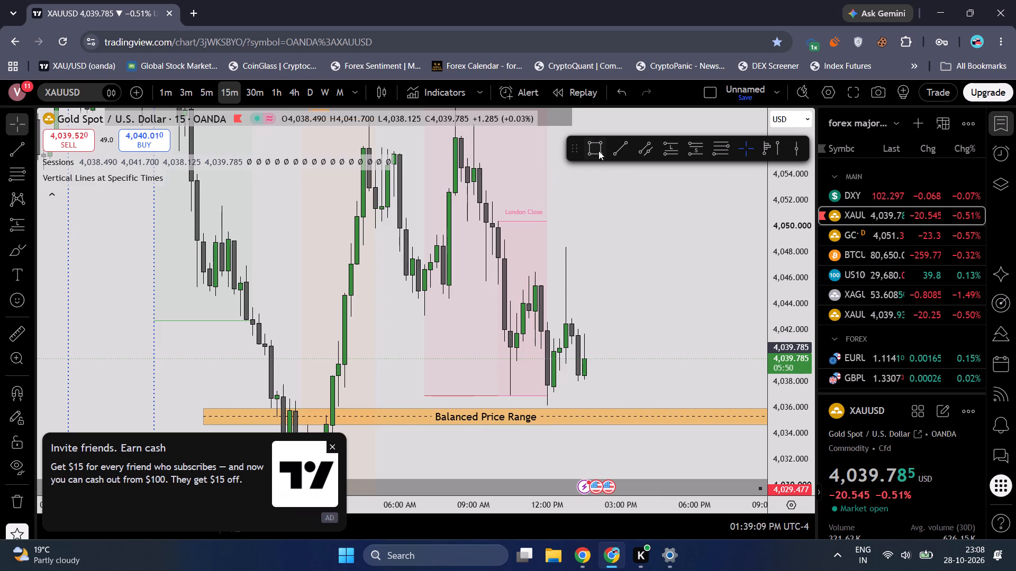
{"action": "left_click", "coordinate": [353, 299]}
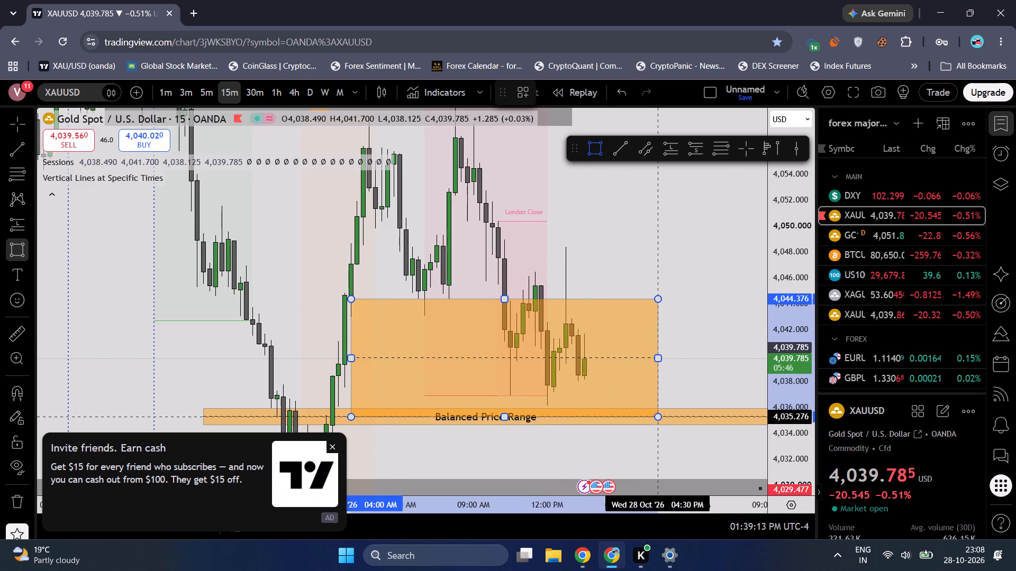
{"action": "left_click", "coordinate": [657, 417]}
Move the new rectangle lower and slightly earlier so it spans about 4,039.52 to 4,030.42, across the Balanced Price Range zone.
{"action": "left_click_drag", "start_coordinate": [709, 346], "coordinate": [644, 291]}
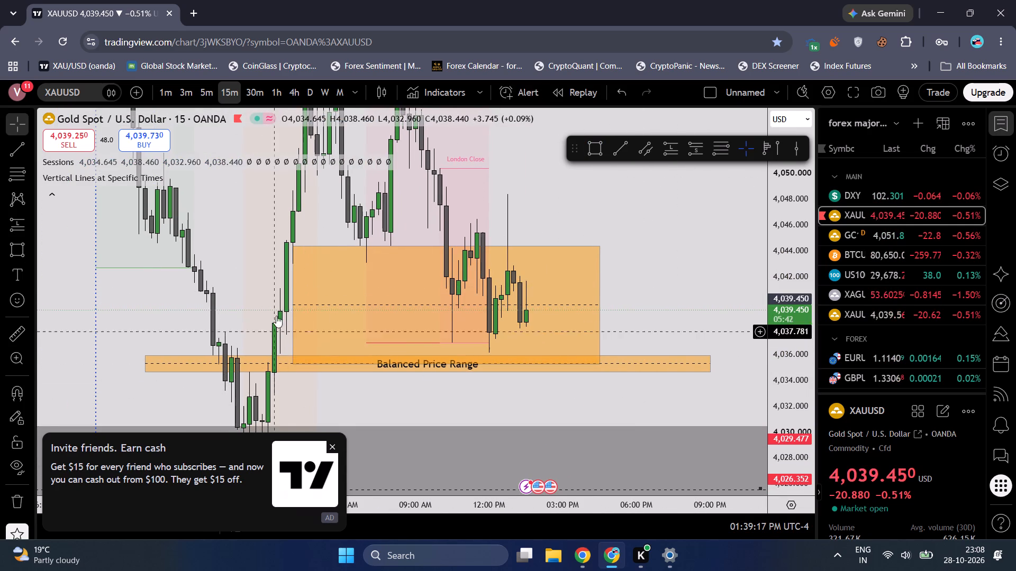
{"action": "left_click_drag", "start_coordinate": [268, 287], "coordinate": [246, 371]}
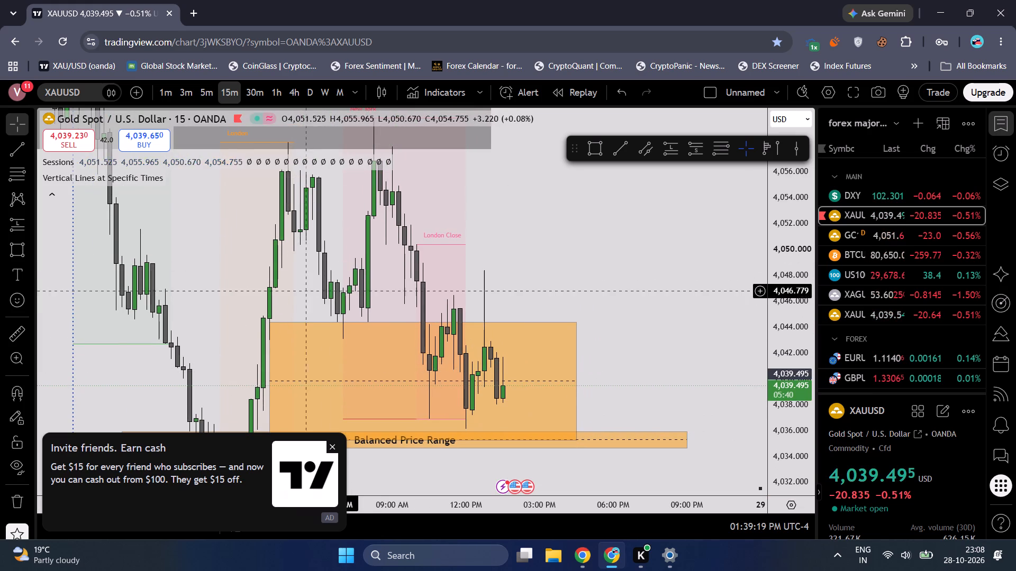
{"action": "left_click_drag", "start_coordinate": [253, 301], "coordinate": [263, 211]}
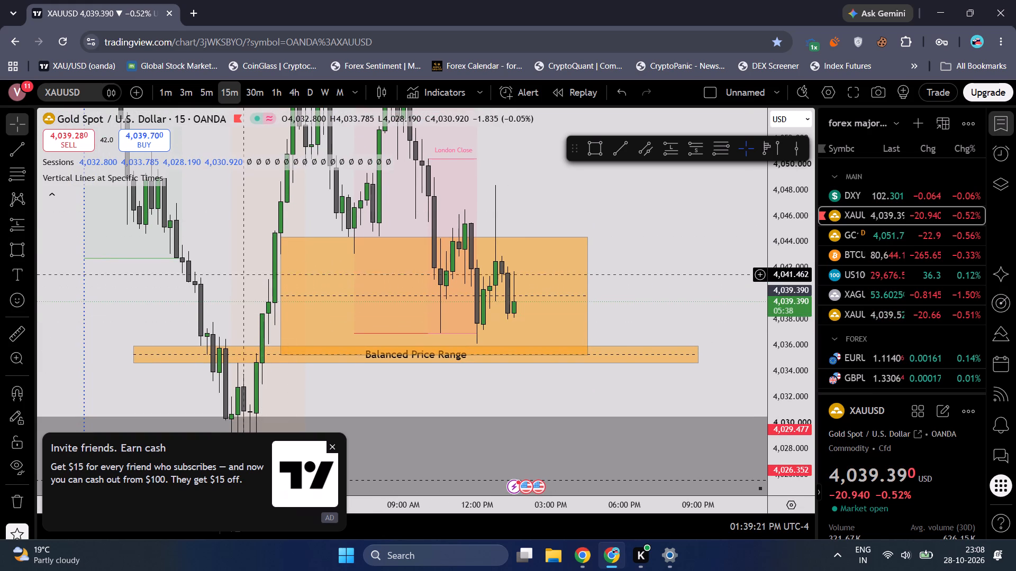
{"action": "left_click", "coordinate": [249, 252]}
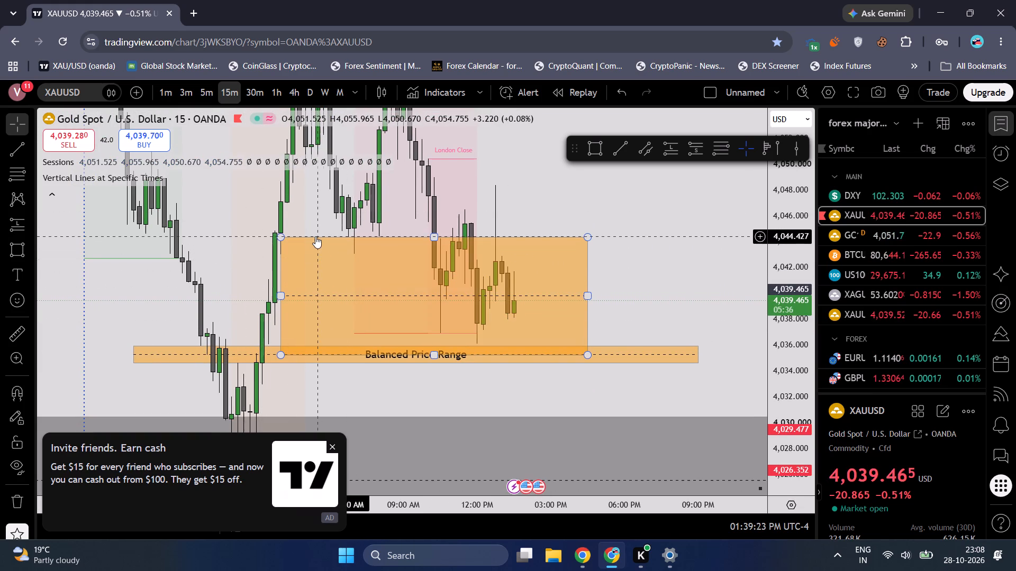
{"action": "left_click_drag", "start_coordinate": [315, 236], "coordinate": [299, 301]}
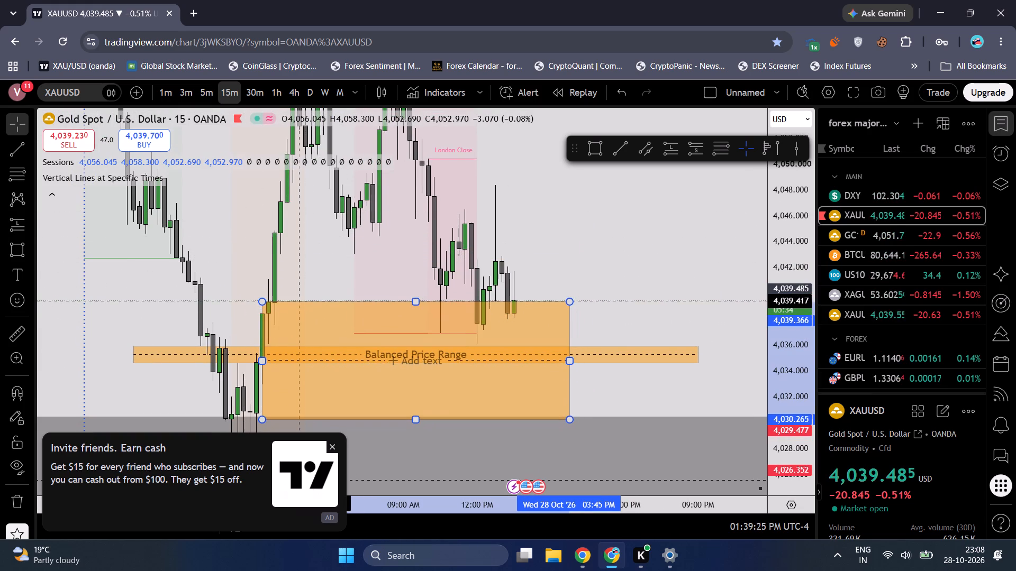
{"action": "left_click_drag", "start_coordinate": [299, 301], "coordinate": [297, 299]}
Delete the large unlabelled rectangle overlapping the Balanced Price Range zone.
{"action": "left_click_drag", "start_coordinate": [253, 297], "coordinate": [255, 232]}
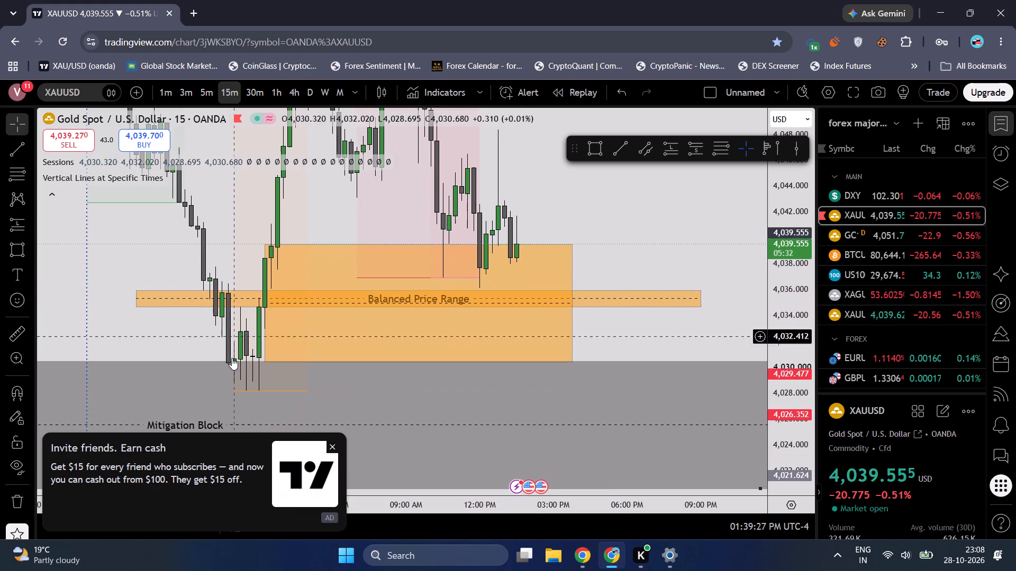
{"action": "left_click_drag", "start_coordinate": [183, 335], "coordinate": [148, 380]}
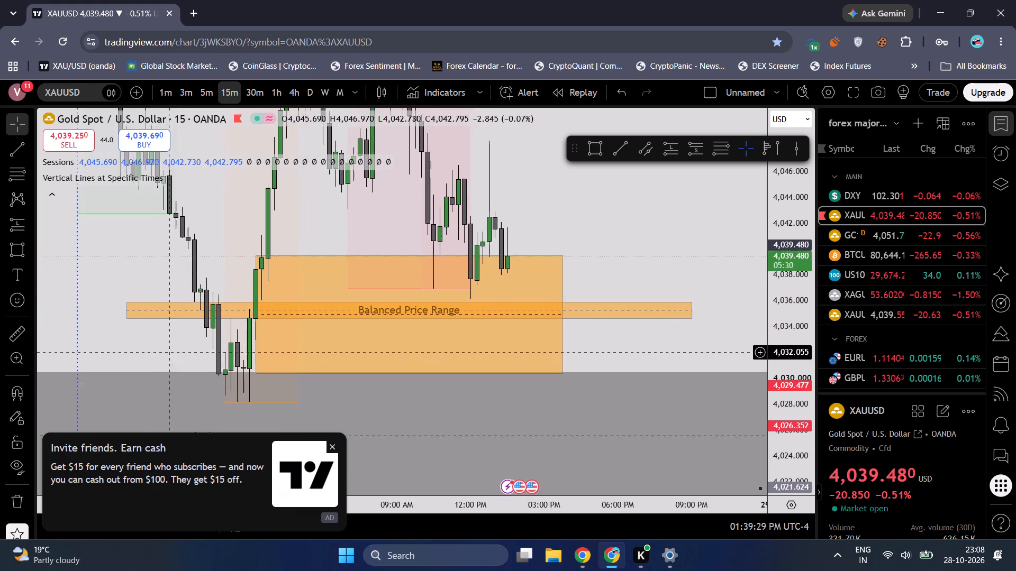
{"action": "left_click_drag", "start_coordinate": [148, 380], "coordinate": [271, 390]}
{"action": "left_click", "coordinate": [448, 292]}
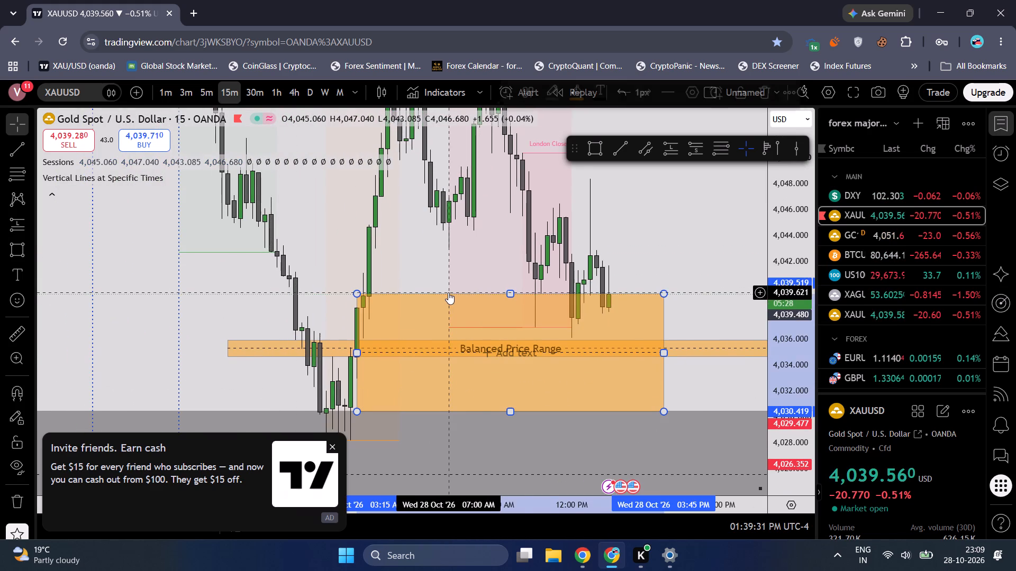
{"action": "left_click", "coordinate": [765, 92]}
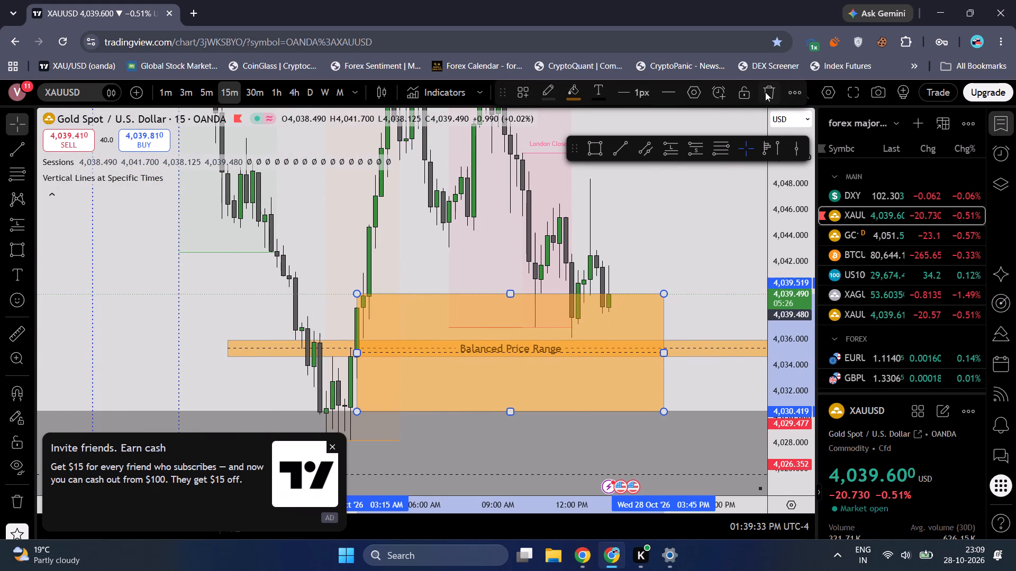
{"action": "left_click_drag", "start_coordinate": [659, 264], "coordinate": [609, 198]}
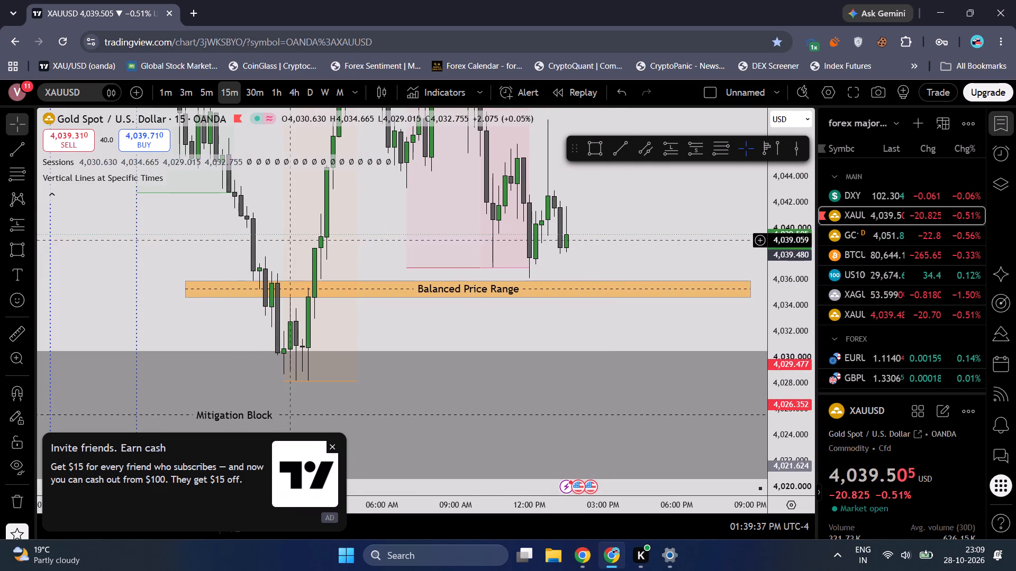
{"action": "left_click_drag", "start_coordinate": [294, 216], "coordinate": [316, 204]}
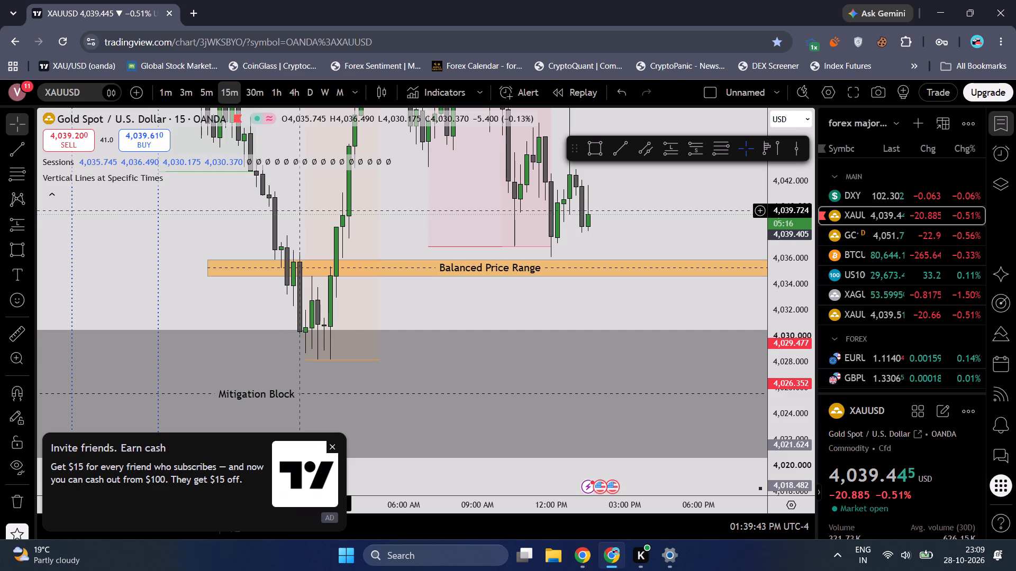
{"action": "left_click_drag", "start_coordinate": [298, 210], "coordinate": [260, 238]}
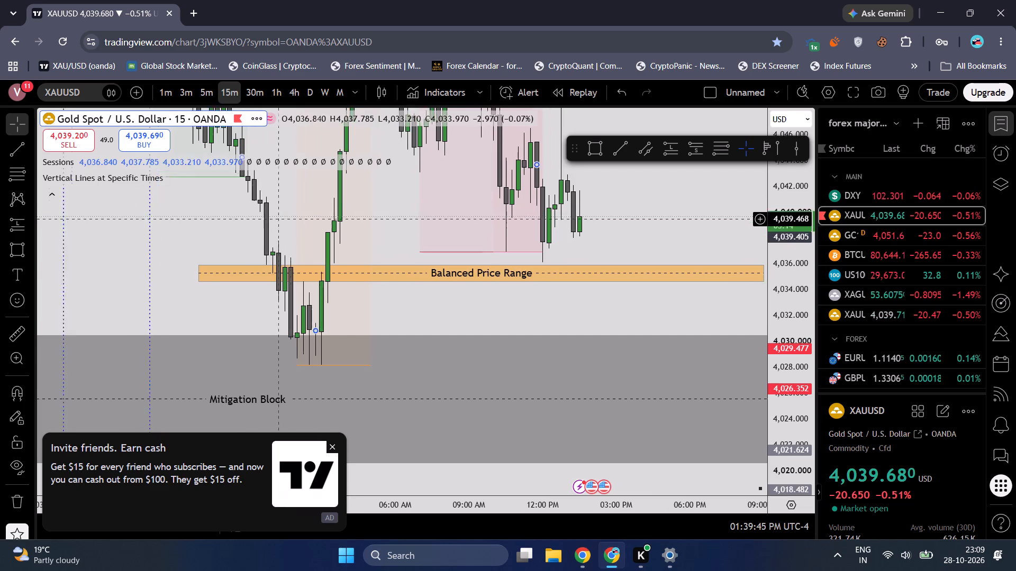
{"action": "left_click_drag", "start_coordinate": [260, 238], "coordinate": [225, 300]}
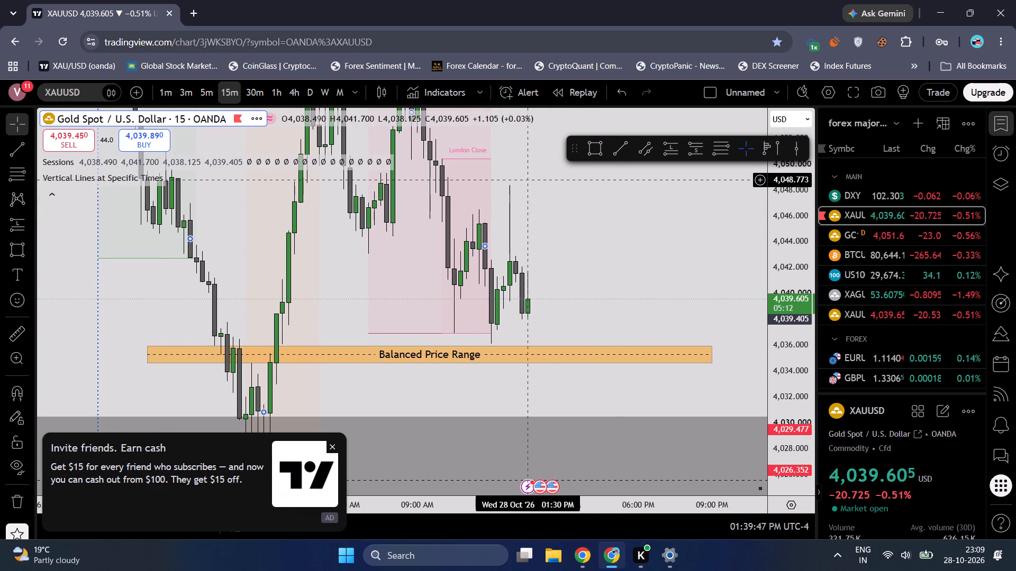
Return to YouTube and look over the home feed recommendations.
{"action": "left_click", "coordinate": [944, 0]}
{"action": "scroll", "coordinate": [399, 269], "scroll_direction": "down", "scroll_amount": 1}
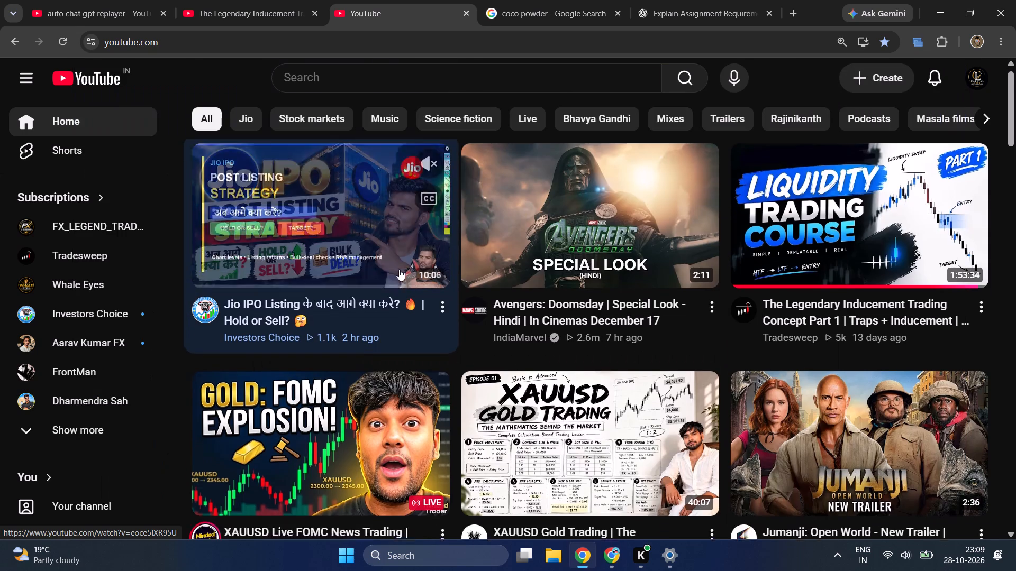
{"action": "scroll", "coordinate": [399, 269], "scroll_direction": "up", "scroll_amount": 2}
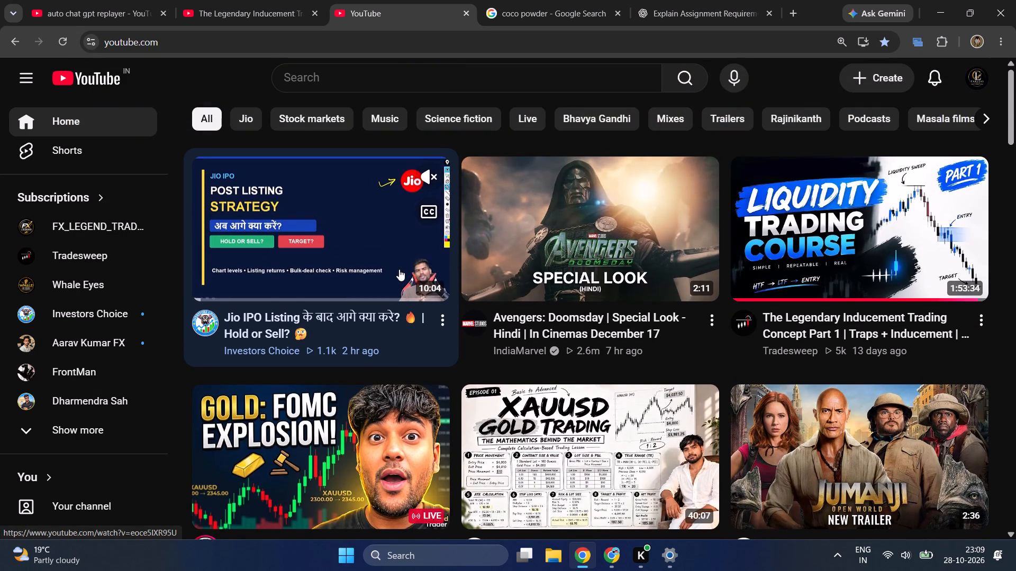
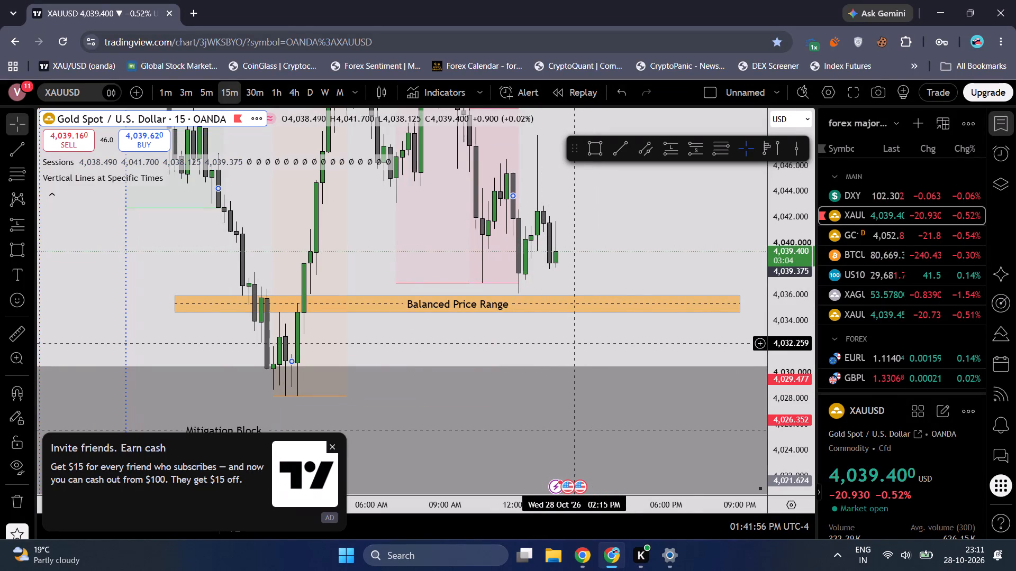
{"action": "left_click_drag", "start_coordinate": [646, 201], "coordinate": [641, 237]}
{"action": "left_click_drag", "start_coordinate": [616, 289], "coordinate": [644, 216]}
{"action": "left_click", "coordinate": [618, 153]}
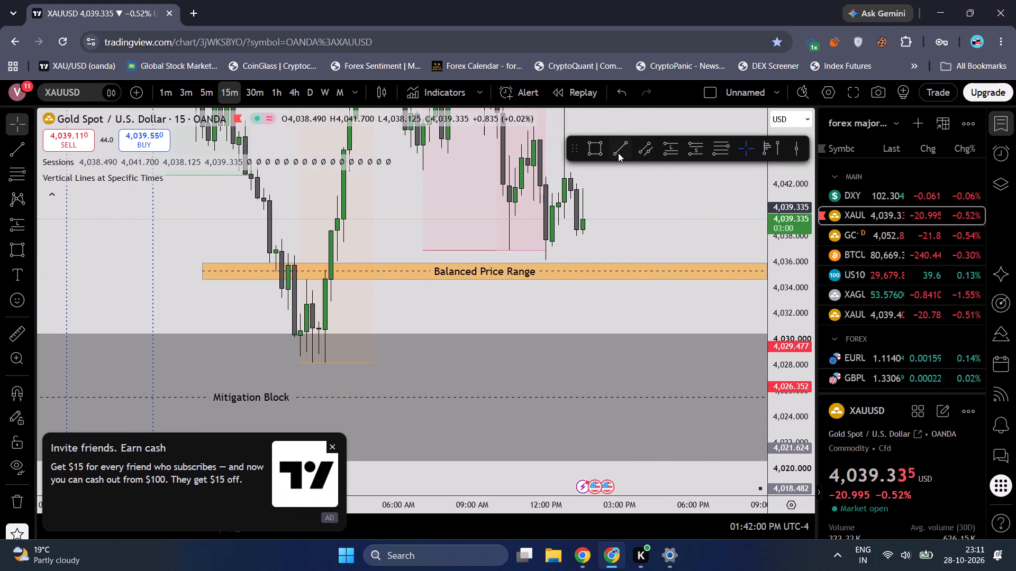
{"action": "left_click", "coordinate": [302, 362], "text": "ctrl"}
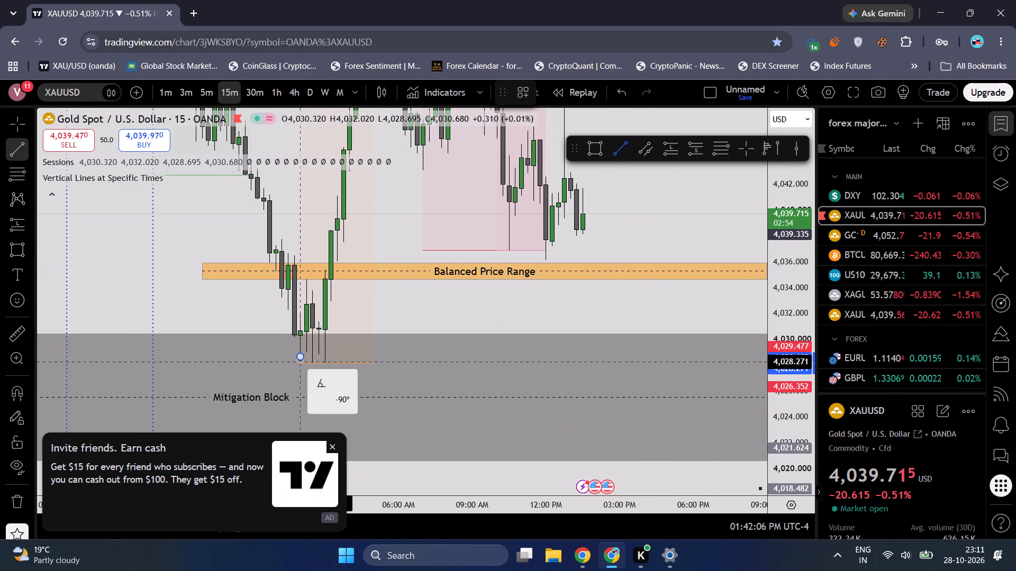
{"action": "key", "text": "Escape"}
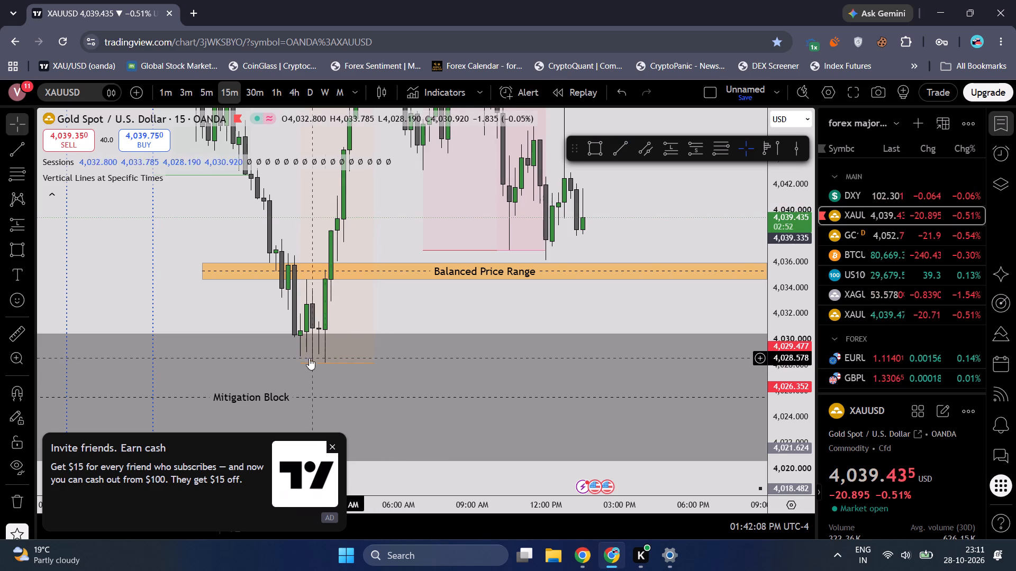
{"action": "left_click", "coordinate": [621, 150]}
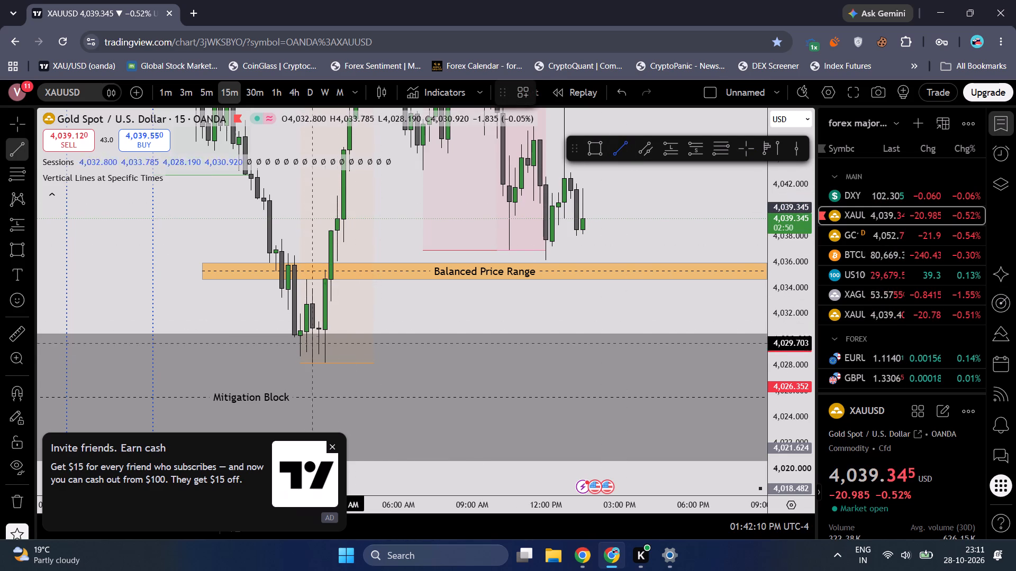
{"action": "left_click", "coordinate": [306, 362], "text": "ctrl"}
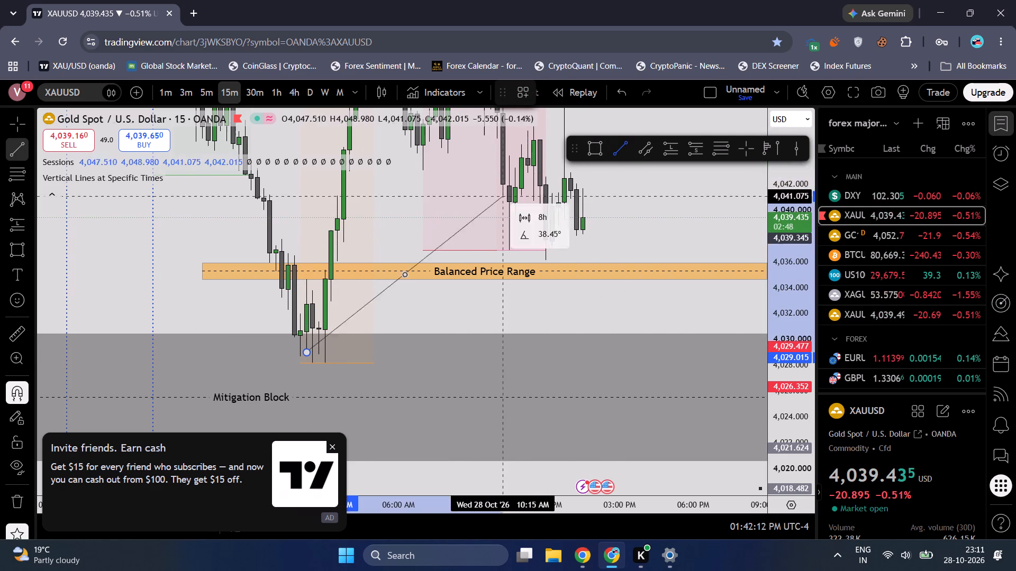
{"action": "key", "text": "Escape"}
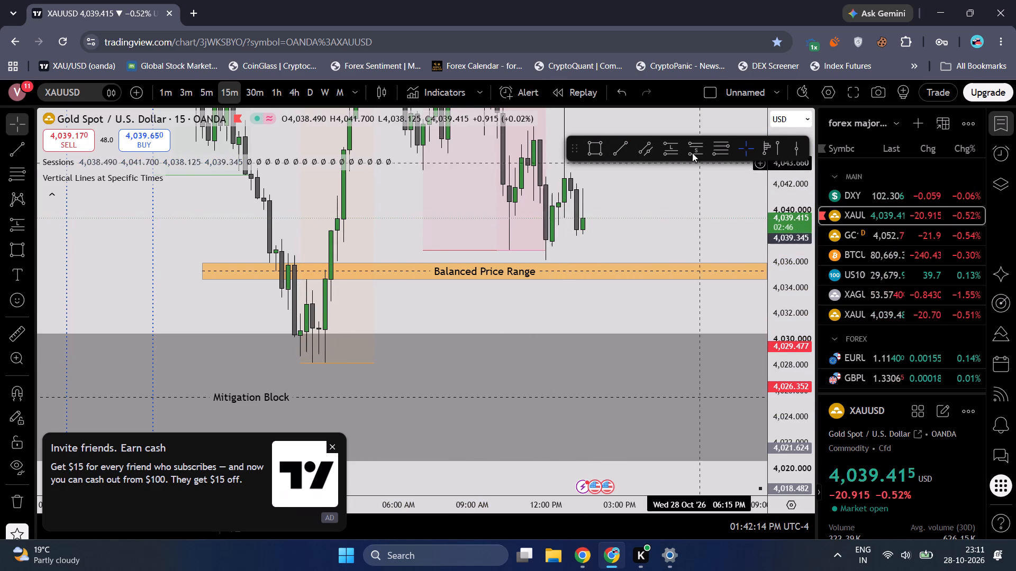
Draw a horizontal trend line at 4,028.190 from the London session low to 04:00 PM on 28 October and apply the EQL template.
{"action": "left_click", "coordinate": [620, 146]}
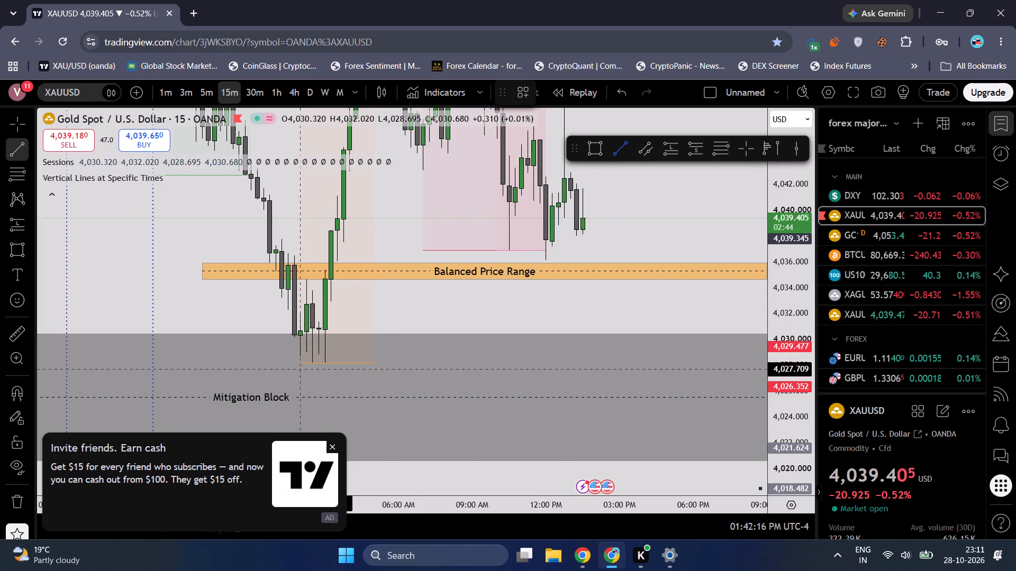
{"action": "left_click", "coordinate": [315, 372], "text": "ctrl"}
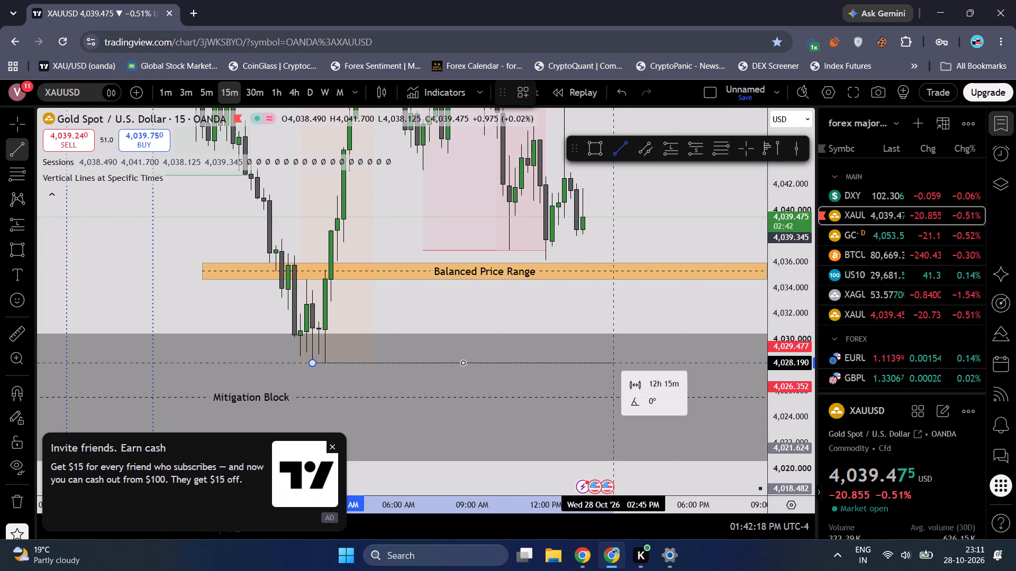
{"action": "left_click", "coordinate": [645, 394], "text": "shift"}
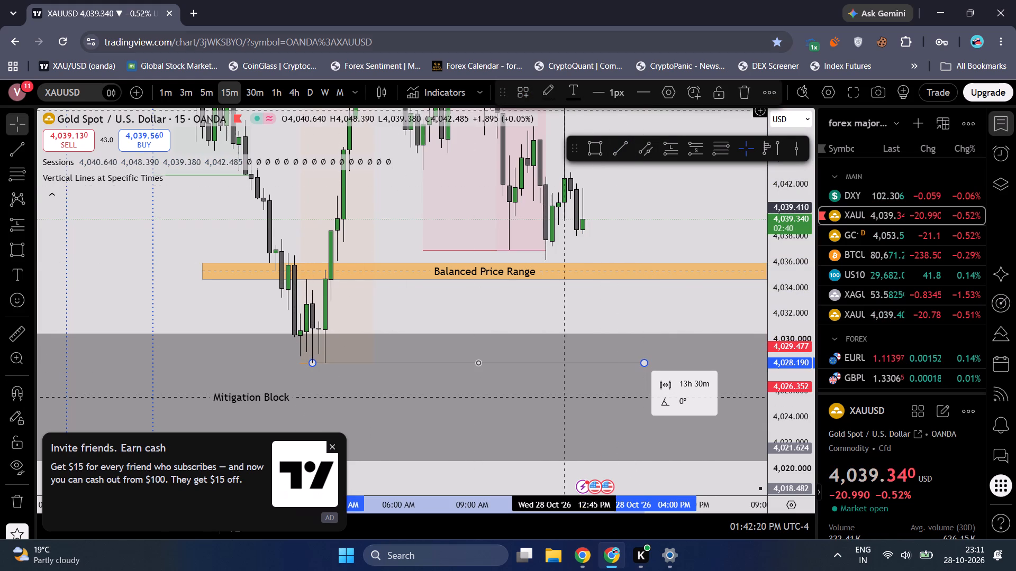
{"action": "left_click", "coordinate": [524, 85]}
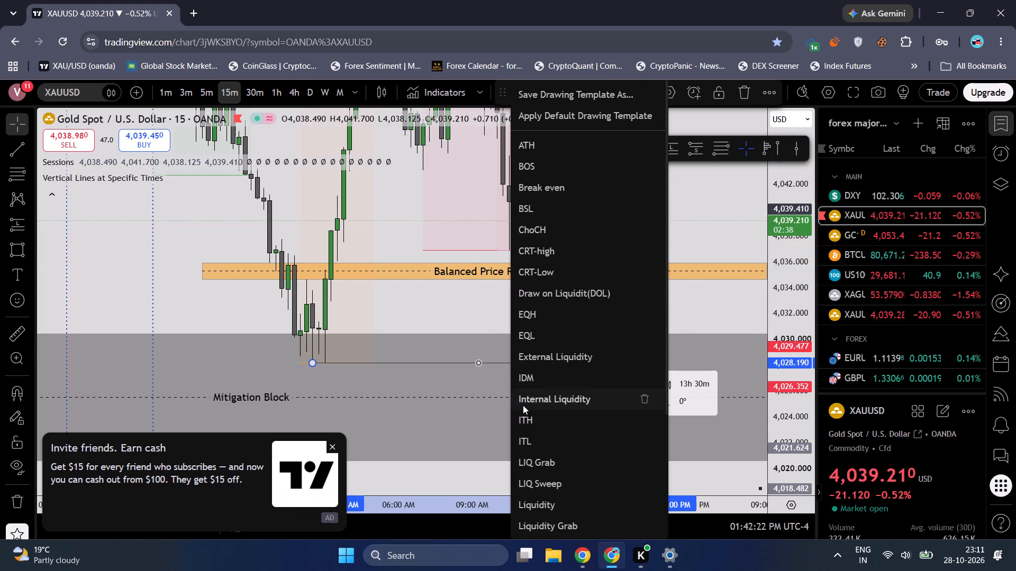
{"action": "scroll", "coordinate": [543, 297], "scroll_direction": "down", "scroll_amount": 2}
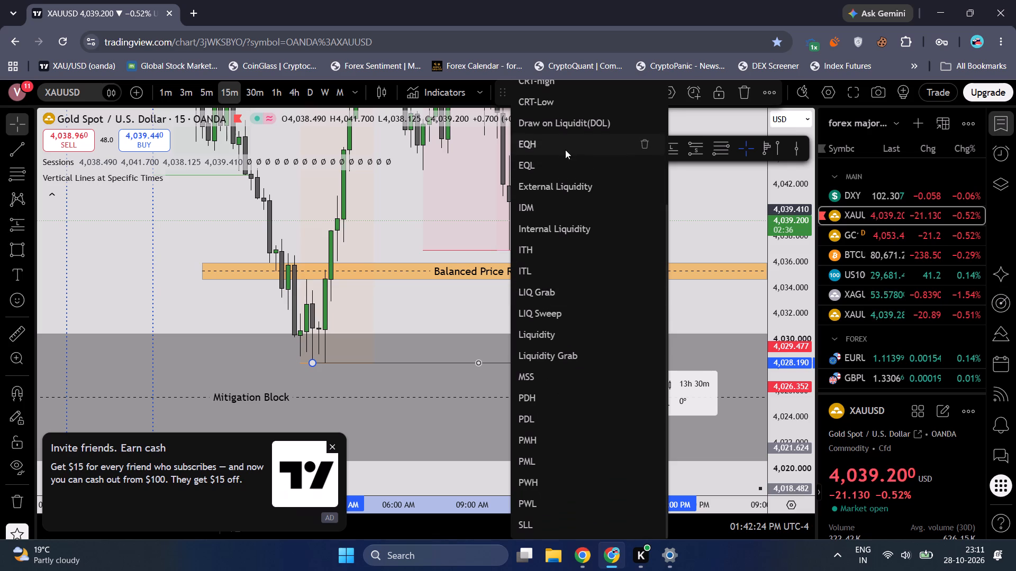
{"action": "left_click", "coordinate": [560, 170]}
{"action": "left_click", "coordinate": [396, 182]}
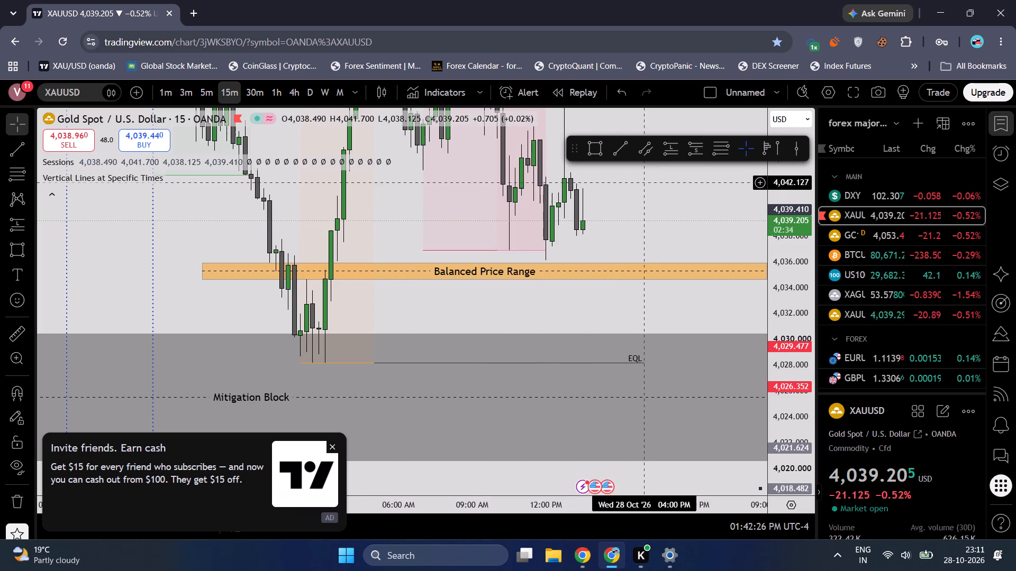
{"action": "left_click_drag", "start_coordinate": [663, 187], "coordinate": [704, 248]}
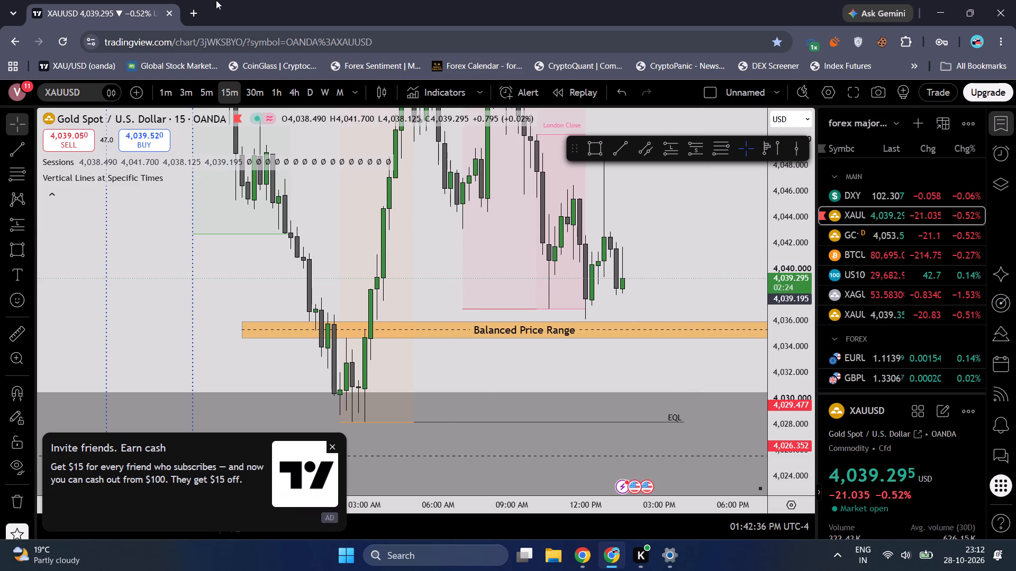
Search the web in a new tab for forex factory news, open the Forex Factory site and review its 28 October economic calendar.
{"action": "left_click", "coordinate": [197, 7]}
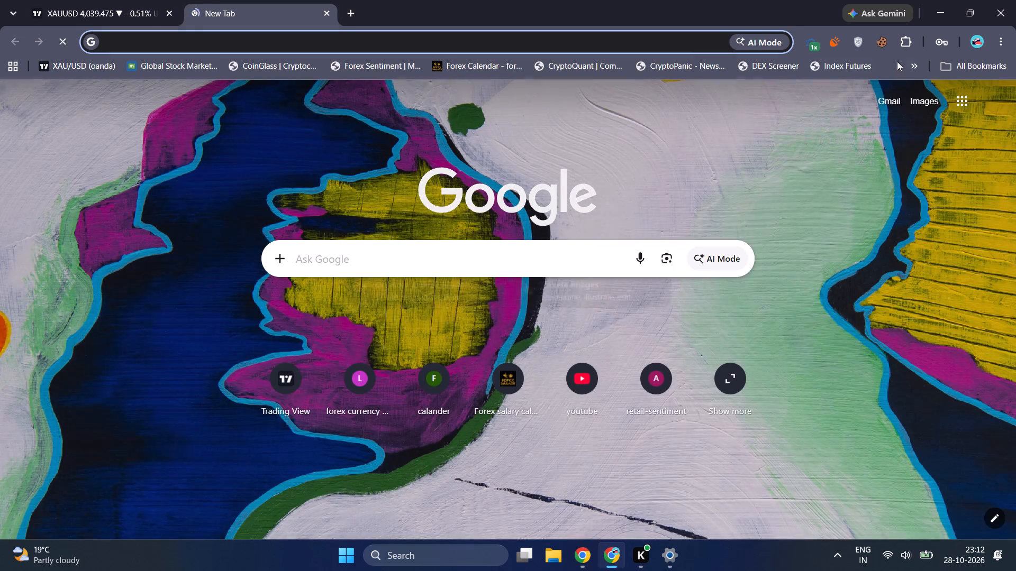
{"action": "left_click", "coordinate": [914, 61]}
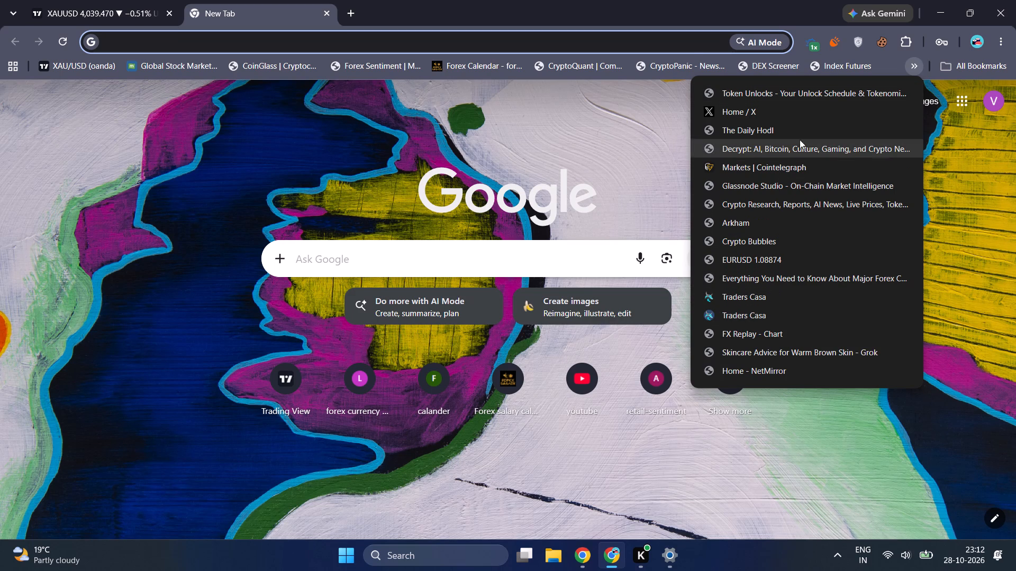
{"action": "left_click", "coordinate": [572, 41]}
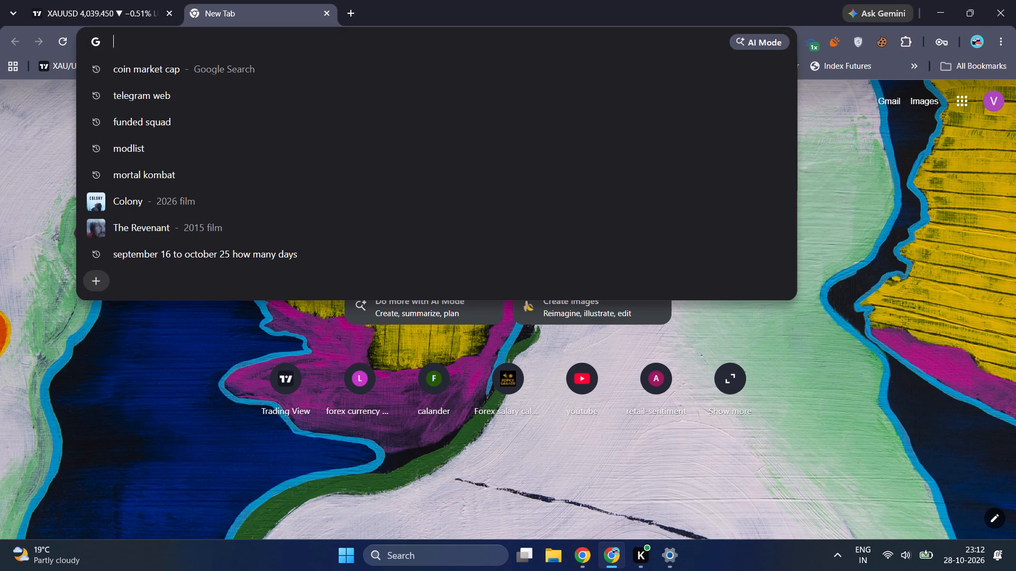
{"action": "type", "text": "fo"}
{"action": "type", "text": "rex"}
{"action": "key", "text": "space"}
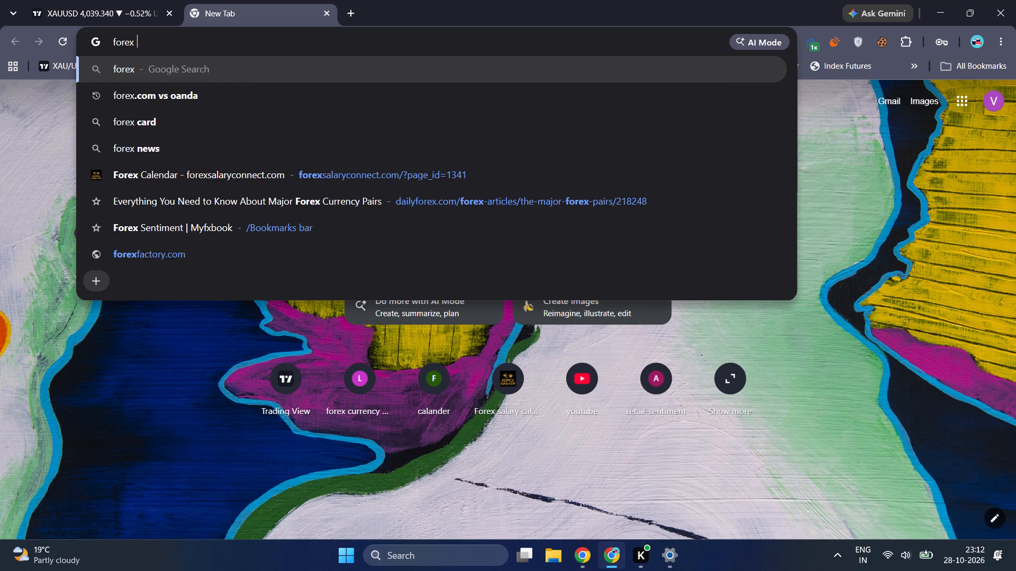
{"action": "type", "text": "fa"}
{"action": "left_click", "coordinate": [477, 104]}
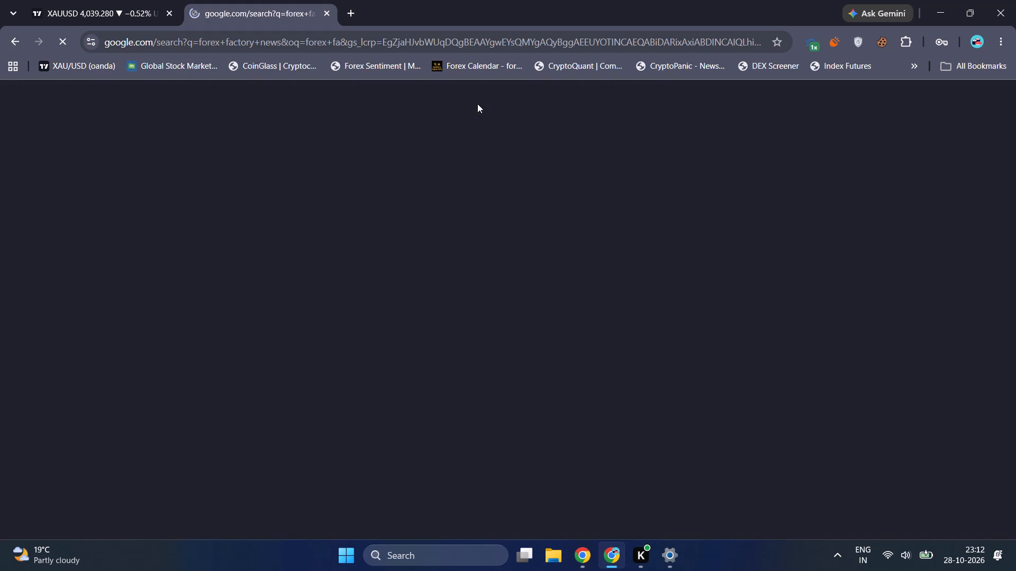
{"action": "left_click", "coordinate": [322, 192]}
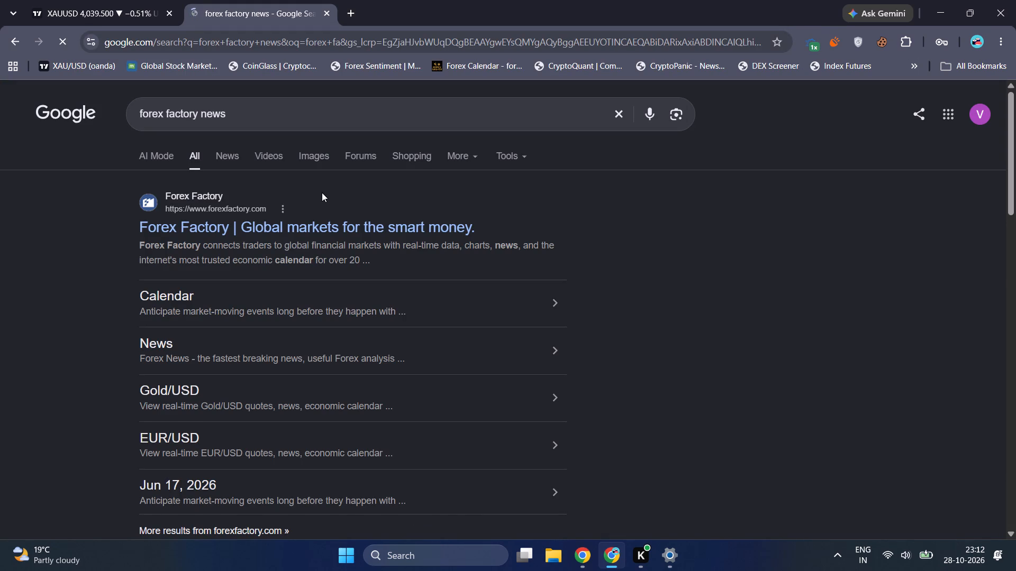
{"action": "left_click", "coordinate": [314, 229]}
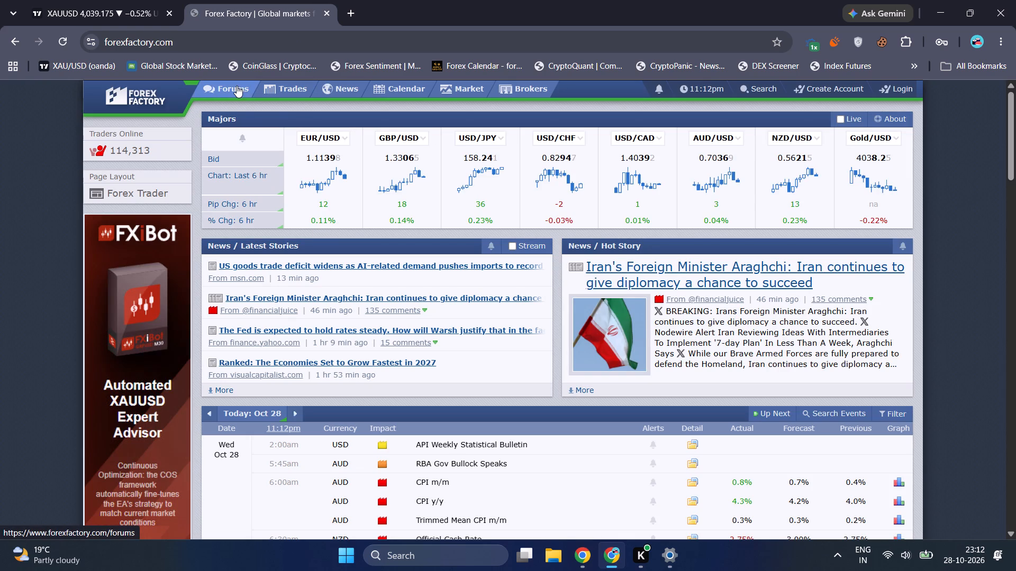
{"action": "scroll", "coordinate": [324, 132], "scroll_direction": "down", "scroll_amount": 4}
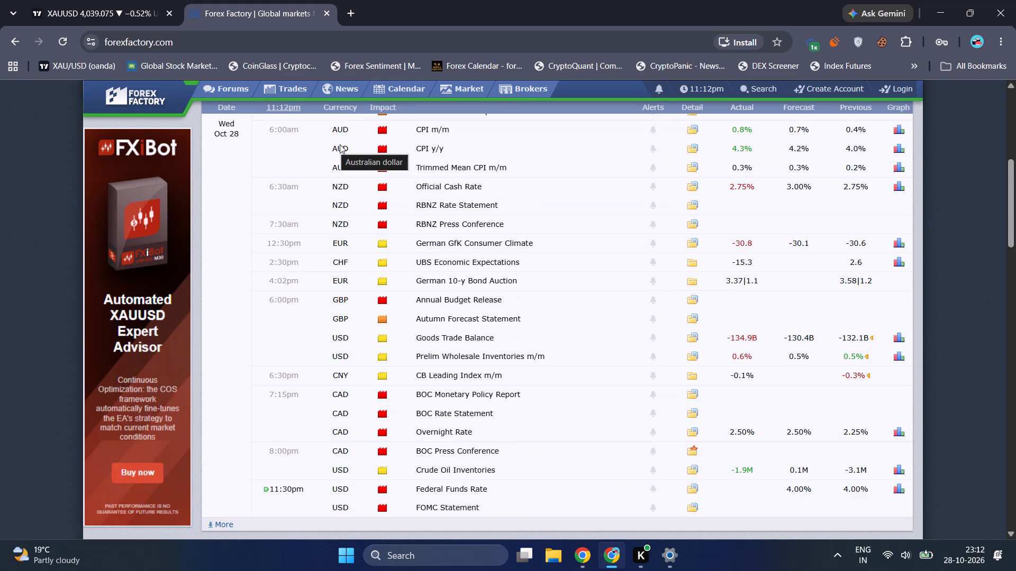
{"action": "scroll", "coordinate": [340, 144], "scroll_direction": "up", "scroll_amount": 1}
{"action": "scroll", "coordinate": [340, 144], "scroll_direction": "down", "scroll_amount": 1}
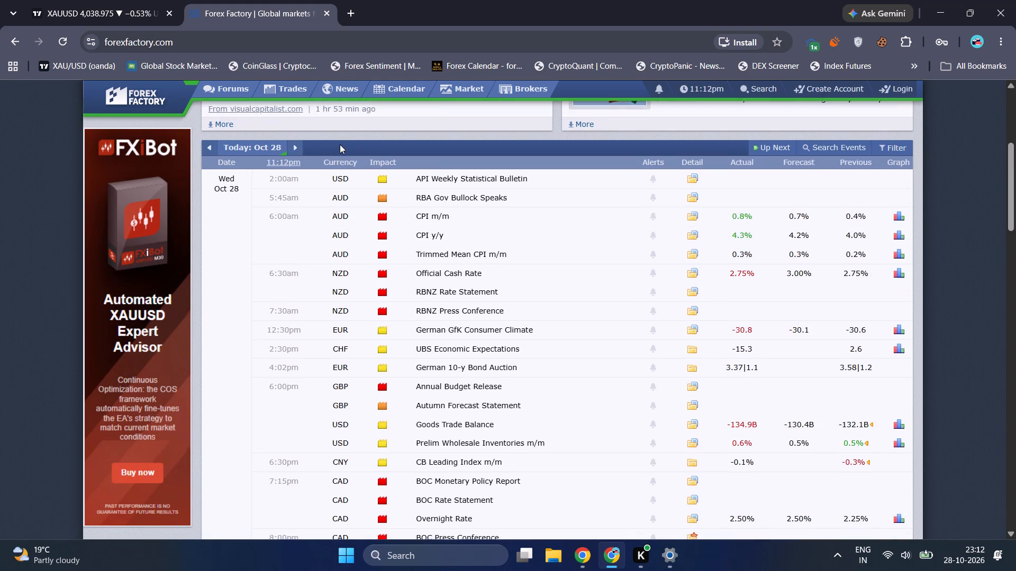
Return to the XAUUSD chart and look over the 15-minute candles across the recent Asian, London and New York sessions.
{"action": "left_click", "coordinate": [153, 0]}
{"action": "left_click_drag", "start_coordinate": [244, 261], "coordinate": [187, 291]}
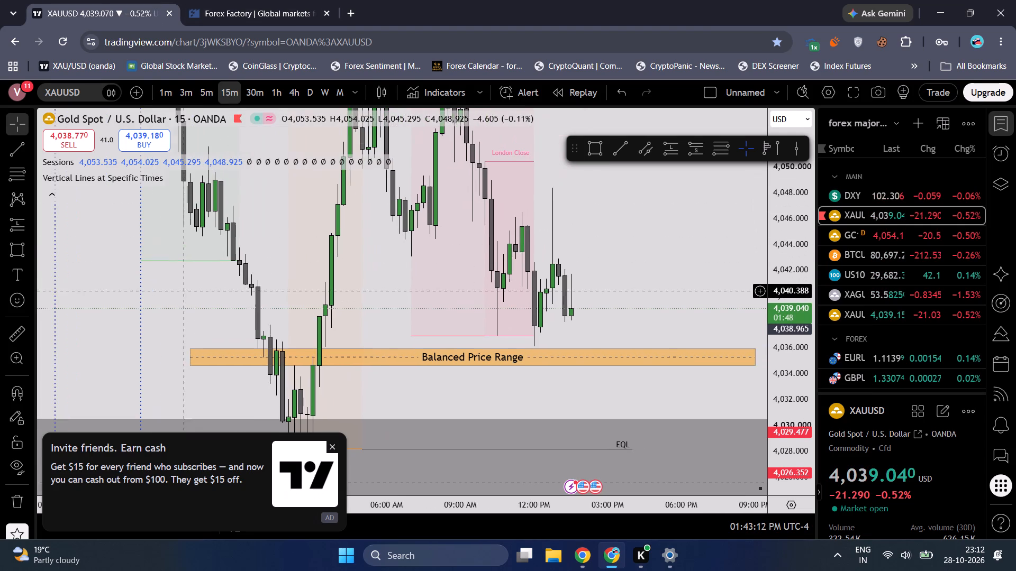
{"action": "left_click_drag", "start_coordinate": [187, 291], "coordinate": [185, 292]}
{"action": "left_click_drag", "start_coordinate": [795, 242], "coordinate": [778, 382]}
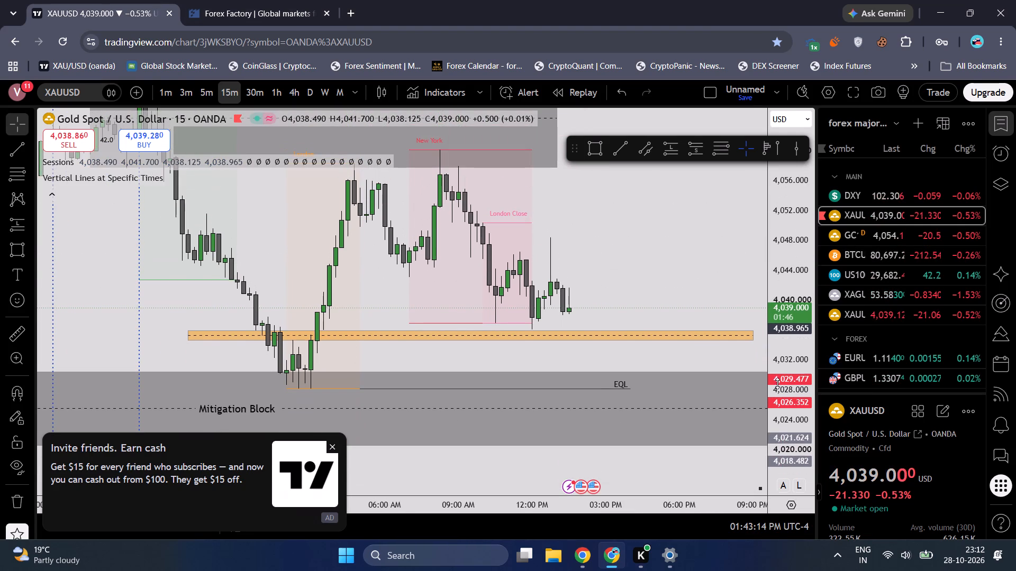
{"action": "left_click_drag", "start_coordinate": [646, 251], "coordinate": [652, 295]}
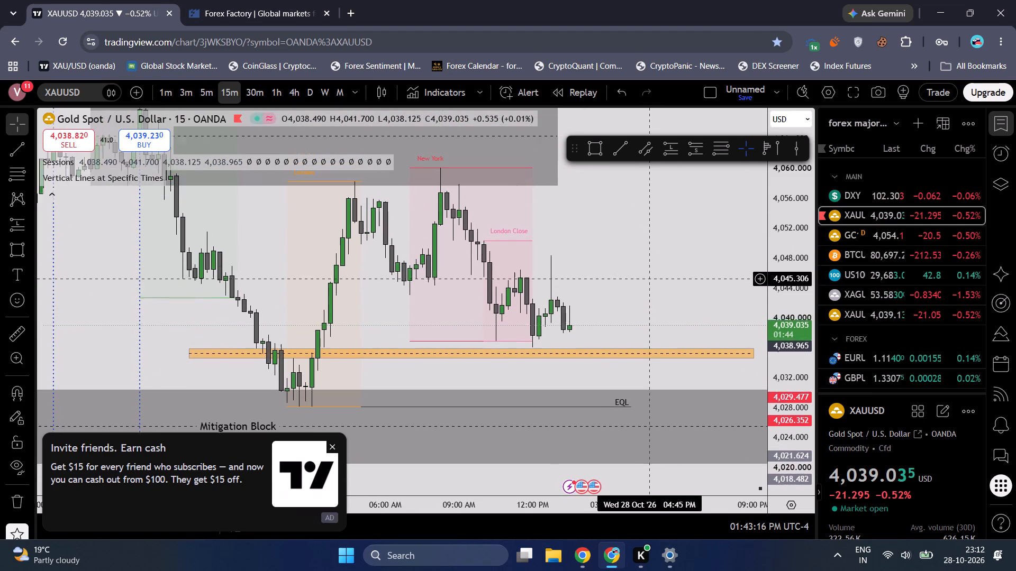
{"action": "left_click_drag", "start_coordinate": [652, 295], "coordinate": [731, 342]}
{"action": "scroll", "coordinate": [694, 329], "scroll_direction": "down", "scroll_amount": 4}
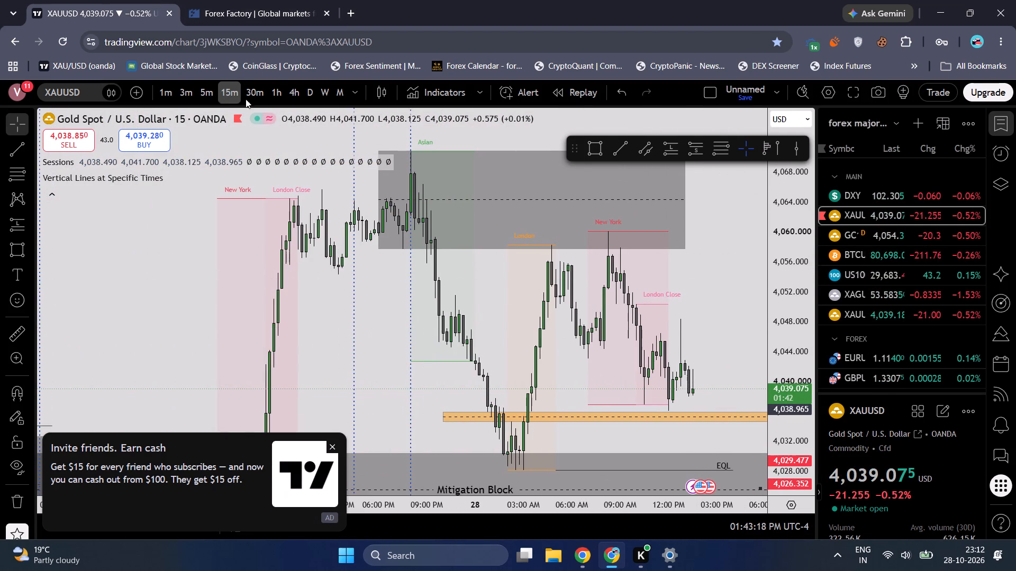
Switch the XAUUSD chart to the daily timeframe and examine October's candles around the 1D - POI zones and the build up area.
{"action": "left_click", "coordinate": [305, 92]}
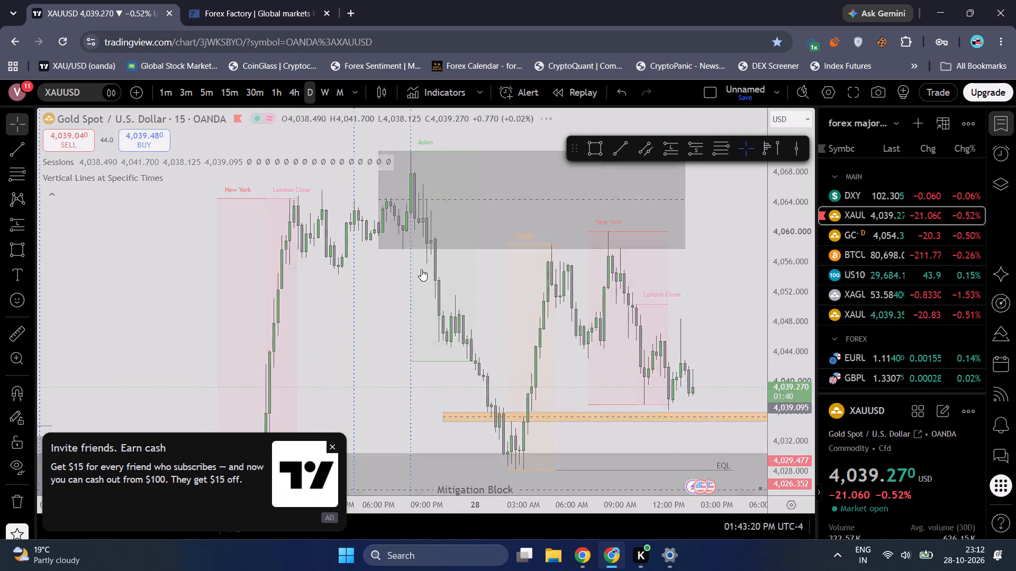
{"action": "scroll", "coordinate": [430, 343], "scroll_direction": "up", "scroll_amount": 6}
{"action": "scroll", "coordinate": [430, 344], "scroll_direction": "down", "scroll_amount": 1}
{"action": "scroll", "coordinate": [430, 344], "scroll_direction": "up", "scroll_amount": 12}
{"action": "left_click_drag", "start_coordinate": [803, 195], "coordinate": [790, 201]}
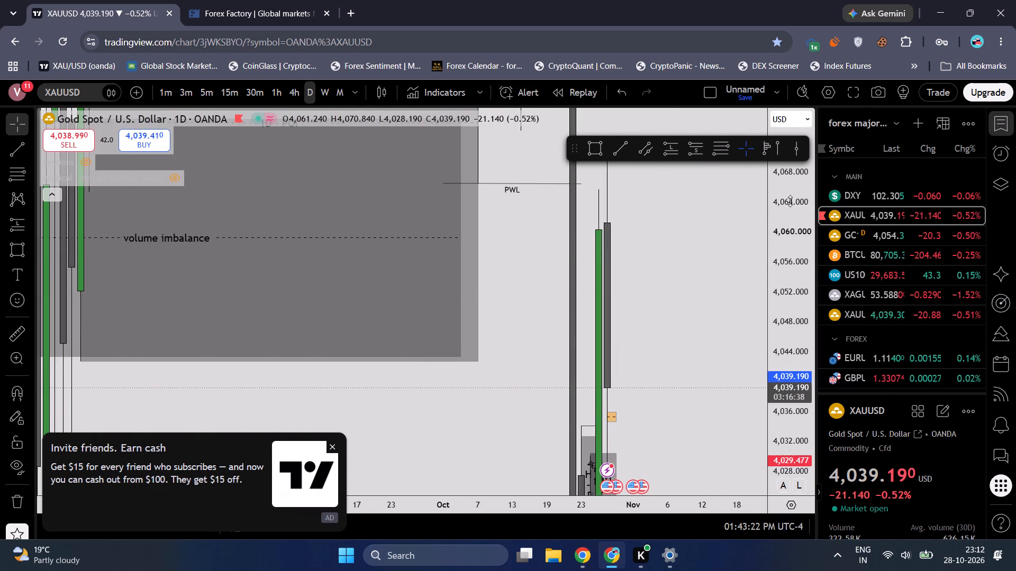
{"action": "left_click_drag", "start_coordinate": [790, 201], "coordinate": [705, 469]}
{"action": "left_click_drag", "start_coordinate": [780, 186], "coordinate": [776, 219]}
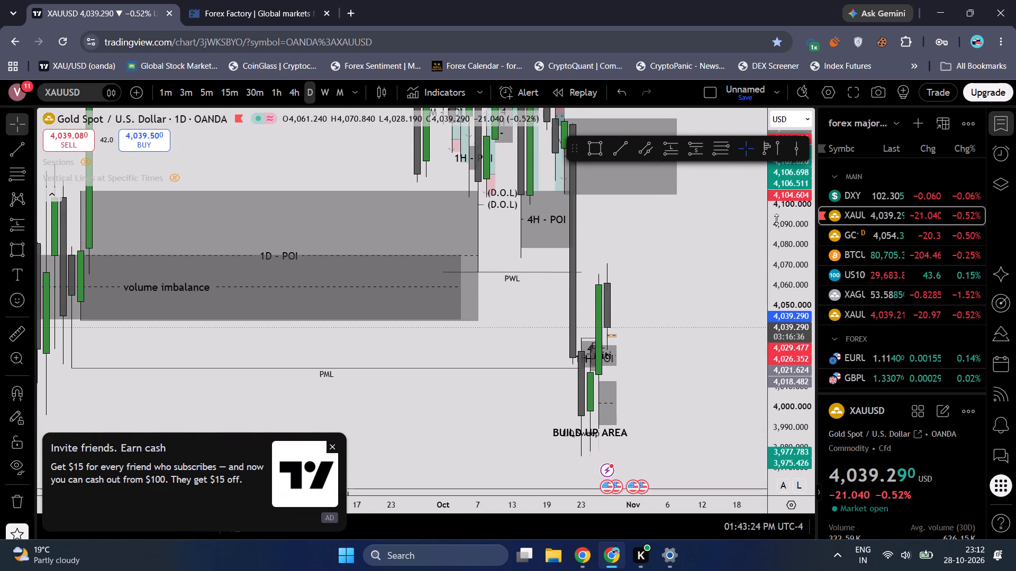
{"action": "left_click_drag", "start_coordinate": [776, 219], "coordinate": [763, 325]}
{"action": "left_click_drag", "start_coordinate": [696, 309], "coordinate": [682, 350]}
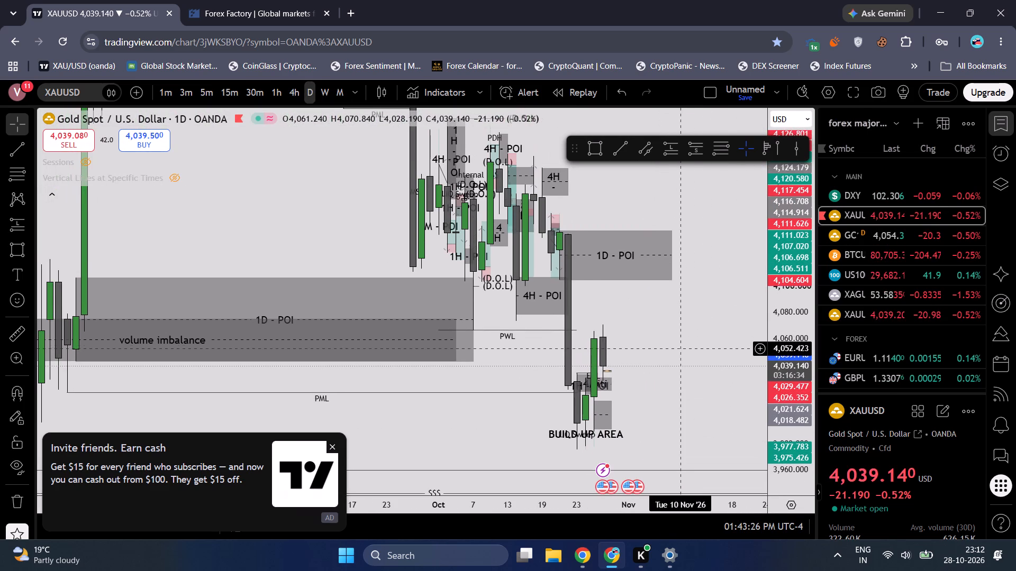
{"action": "left_click_drag", "start_coordinate": [684, 338], "coordinate": [663, 325]}
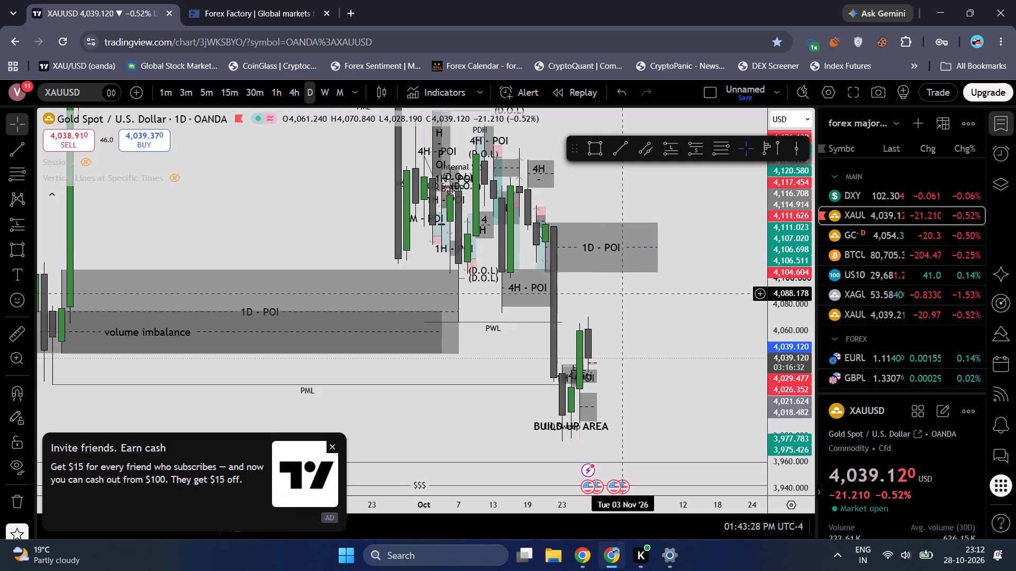
{"action": "left_click_drag", "start_coordinate": [624, 304], "coordinate": [640, 452]}
{"action": "left_click_drag", "start_coordinate": [639, 287], "coordinate": [589, 195]}
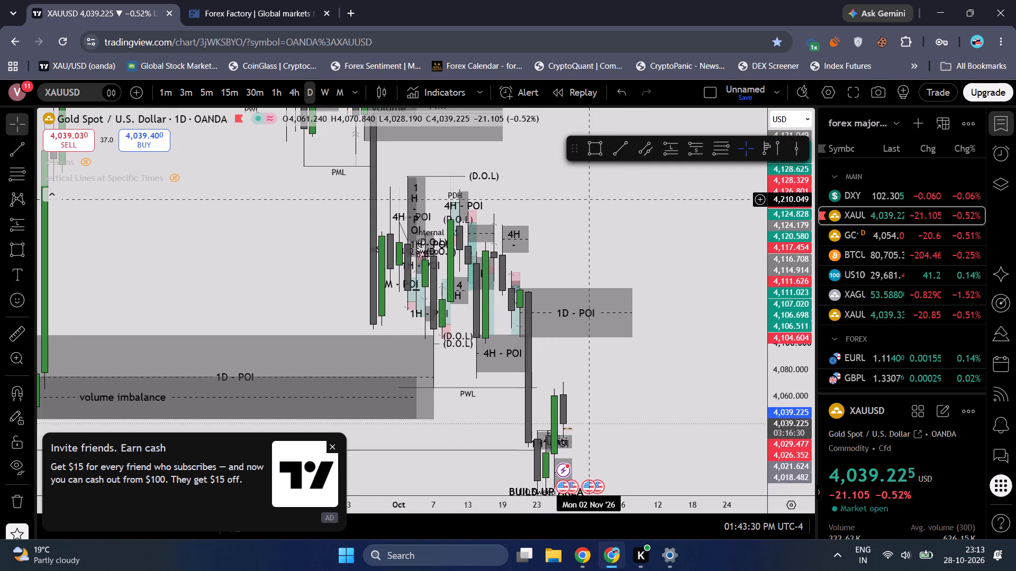
{"action": "left_click_drag", "start_coordinate": [589, 195], "coordinate": [586, 183]}
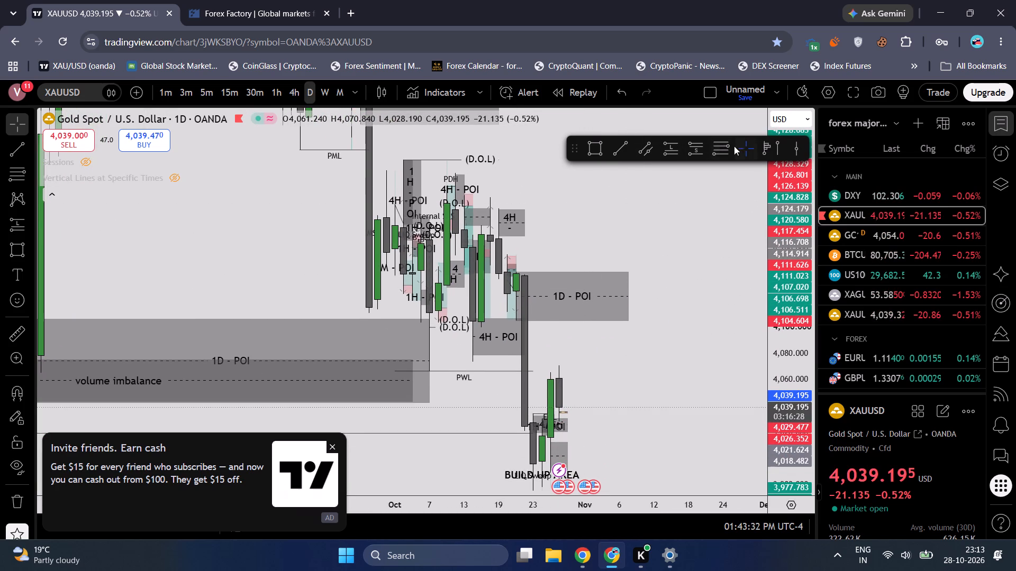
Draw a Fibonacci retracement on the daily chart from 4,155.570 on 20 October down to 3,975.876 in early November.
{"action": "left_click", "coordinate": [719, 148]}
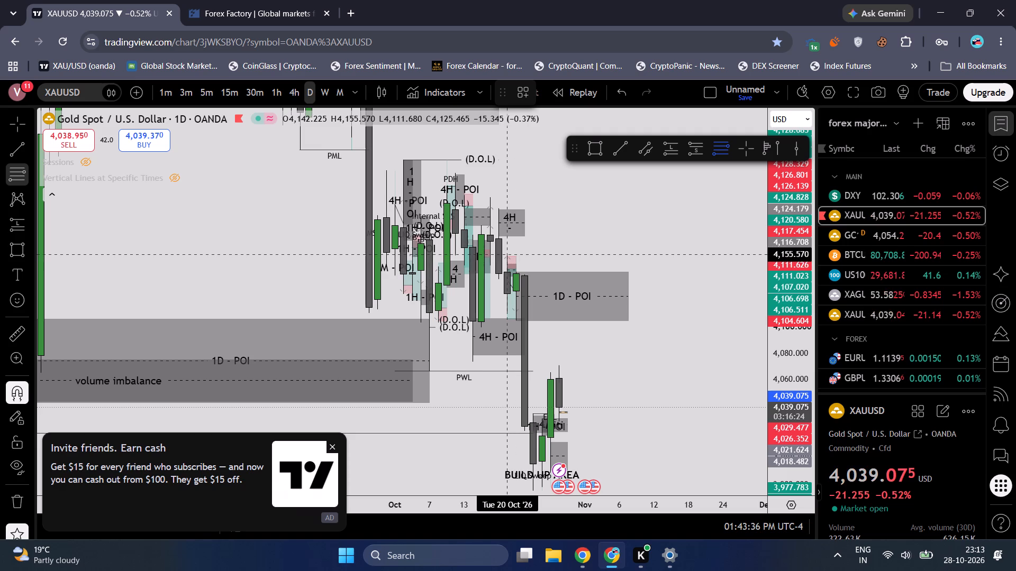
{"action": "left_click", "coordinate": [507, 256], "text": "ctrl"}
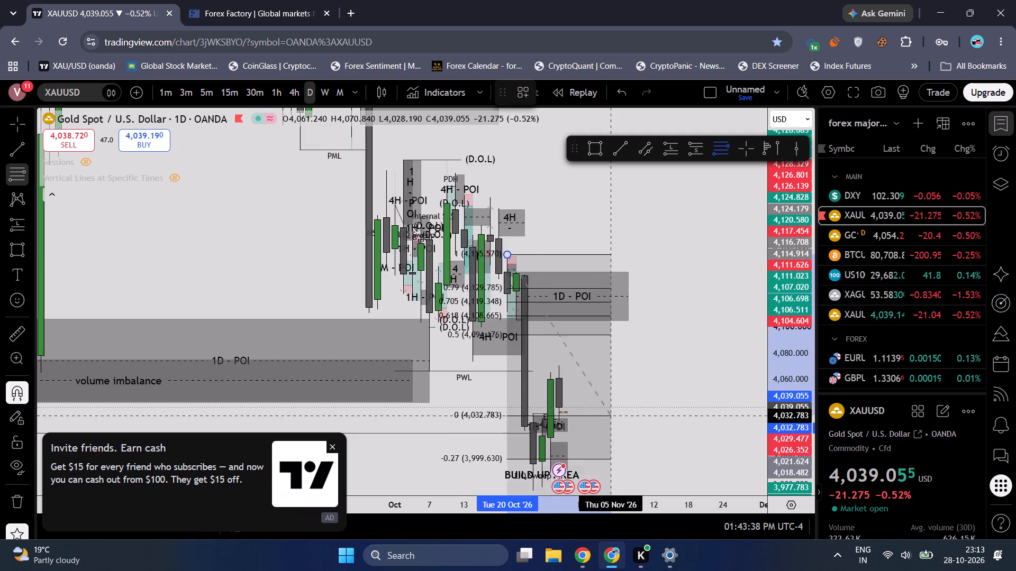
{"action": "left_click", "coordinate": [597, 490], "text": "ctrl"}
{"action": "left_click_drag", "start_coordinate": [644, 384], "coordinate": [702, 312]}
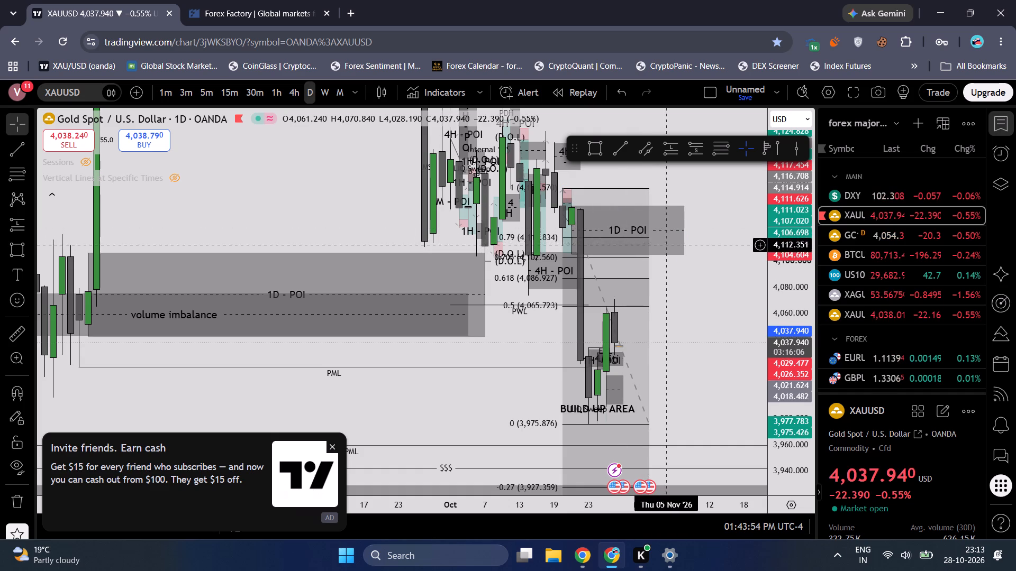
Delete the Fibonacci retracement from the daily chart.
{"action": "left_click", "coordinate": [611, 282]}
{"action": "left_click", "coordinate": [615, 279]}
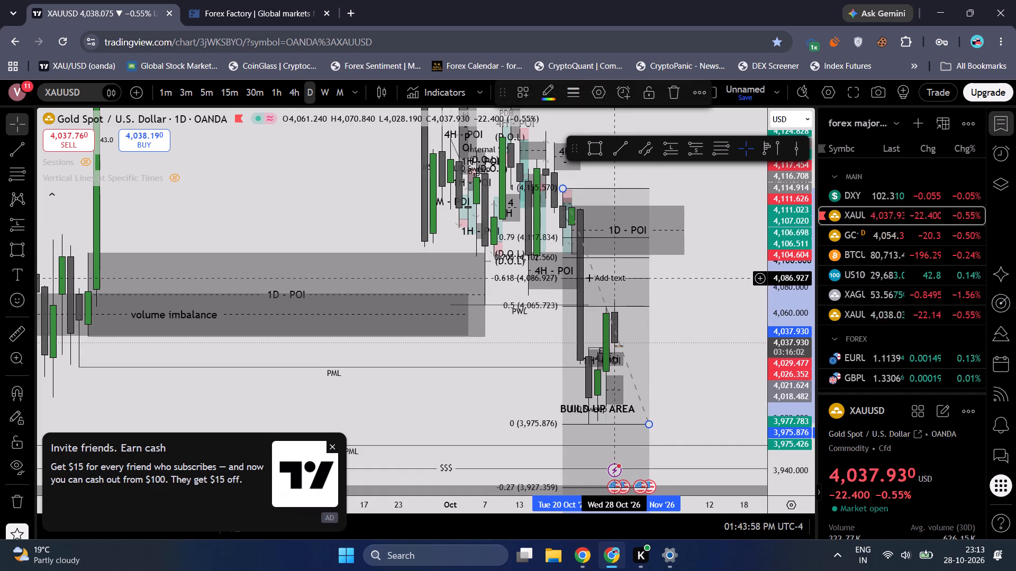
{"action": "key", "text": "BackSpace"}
Compare the late October XAUUSD candles on the daily and 4-hour timeframes.
{"action": "left_click_drag", "start_coordinate": [619, 284], "coordinate": [597, 263]}
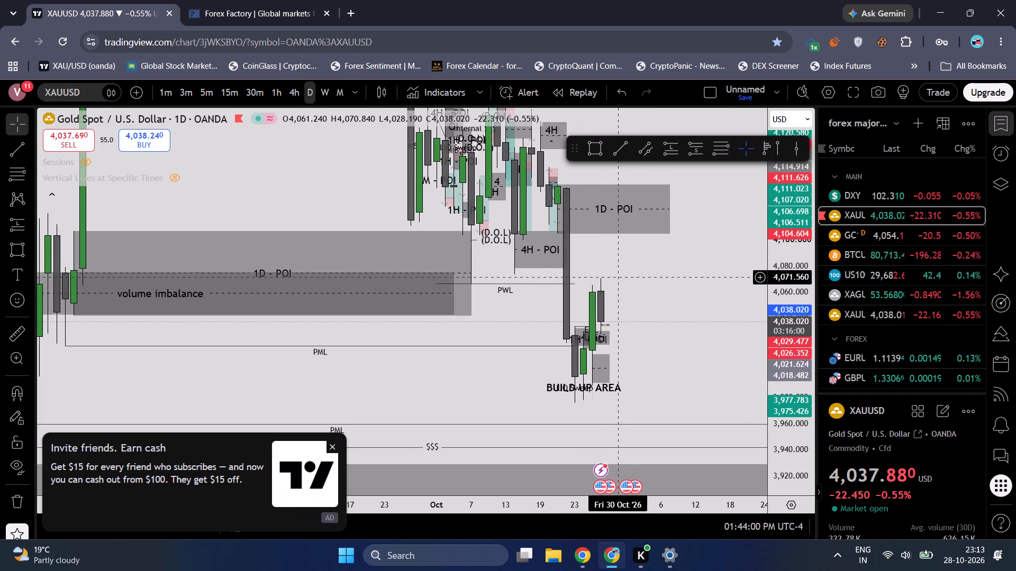
{"action": "left_click_drag", "start_coordinate": [620, 305], "coordinate": [621, 275]}
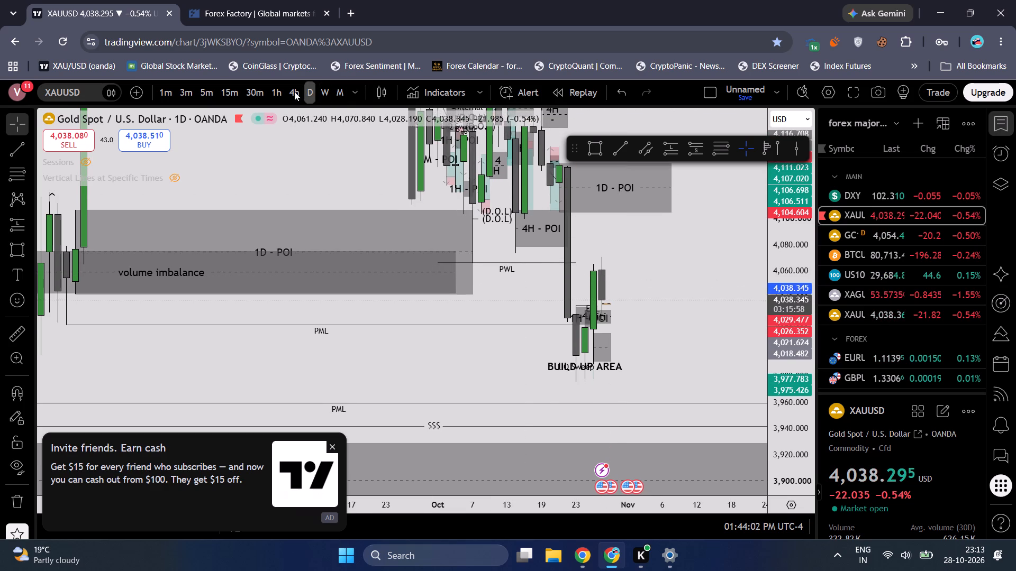
{"action": "left_click", "coordinate": [293, 91]}
{"action": "scroll", "coordinate": [425, 239], "scroll_direction": "down", "scroll_amount": 3}
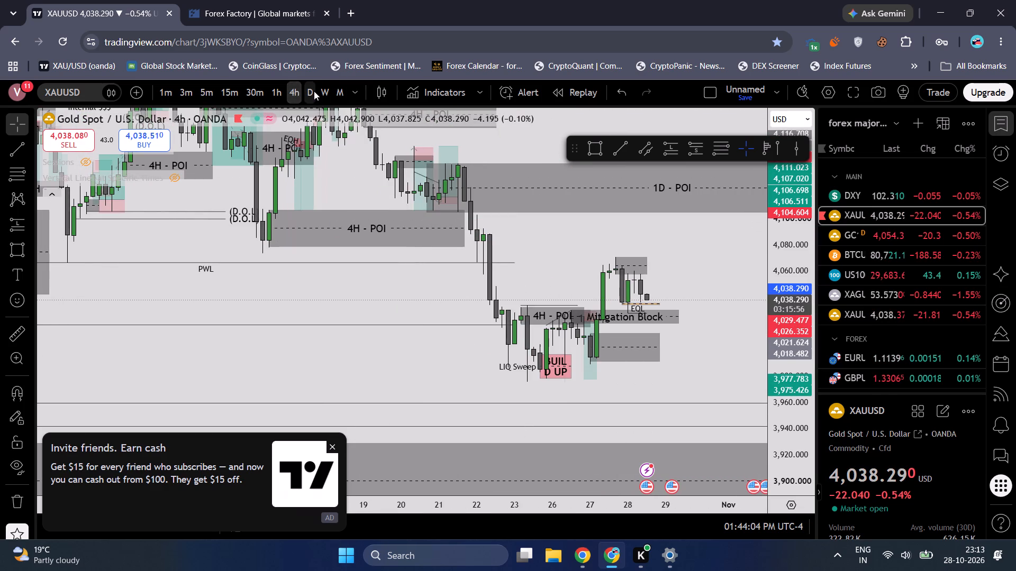
{"action": "left_click", "coordinate": [314, 91]}
{"action": "scroll", "coordinate": [482, 310], "scroll_direction": "up", "scroll_amount": 1}
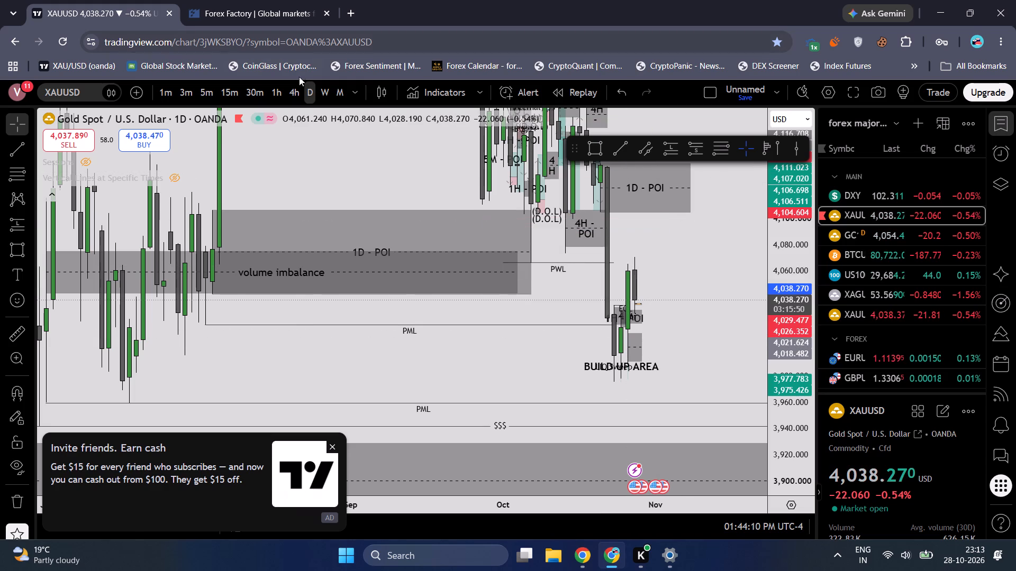
Switch the XAUUSD chart to the 4-hour timeframe and examine the POI zones, Mitigation Block and build up area of 22–28 October.
{"action": "left_click", "coordinate": [293, 89]}
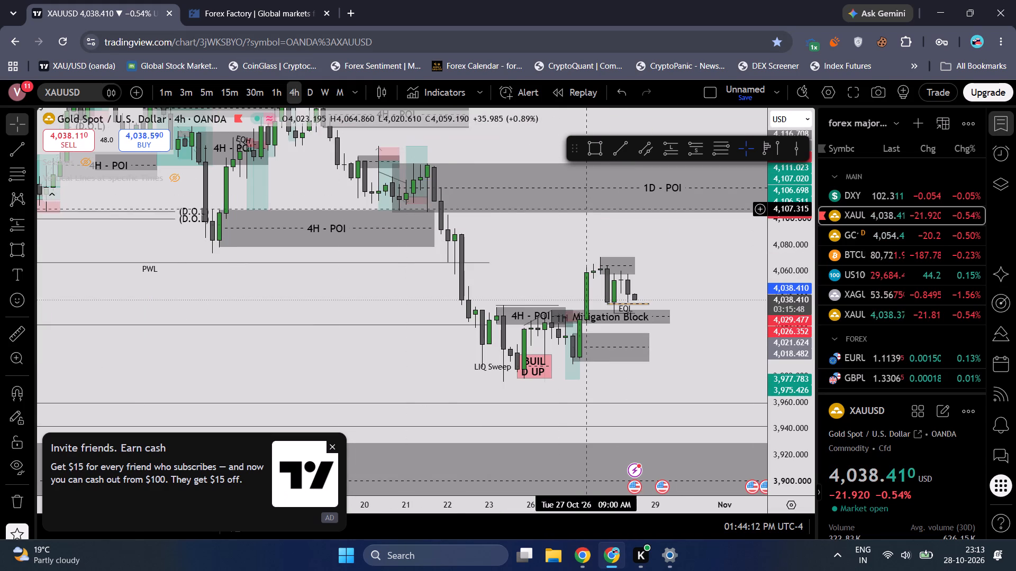
{"action": "scroll", "coordinate": [802, 335], "scroll_direction": "up", "scroll_amount": 1}
{"action": "scroll", "coordinate": [802, 335], "scroll_direction": "down", "scroll_amount": 1}
{"action": "scroll", "coordinate": [802, 335], "scroll_direction": "up", "scroll_amount": 3}
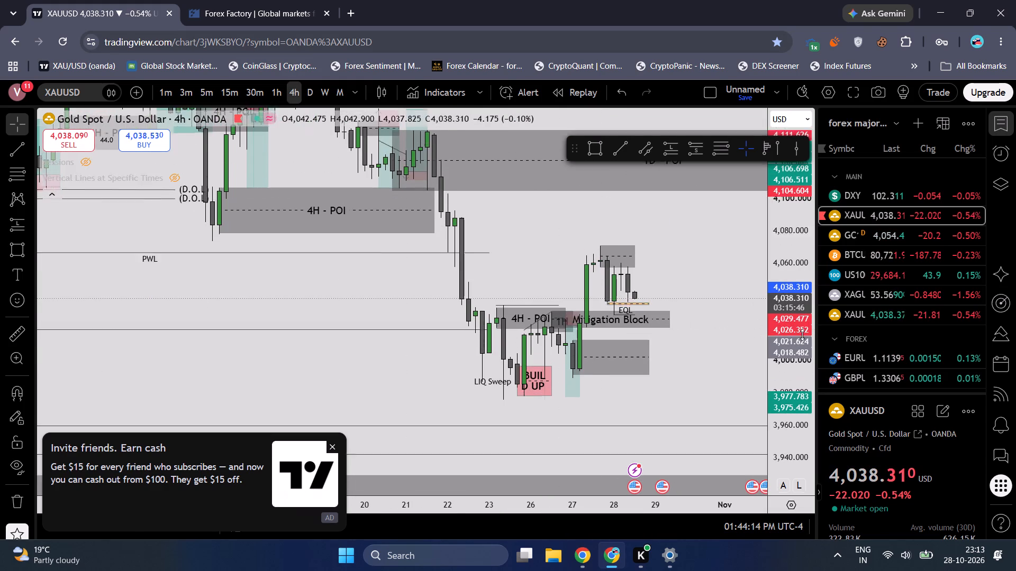
{"action": "scroll", "coordinate": [802, 335], "scroll_direction": "up", "scroll_amount": 4}
{"action": "scroll", "coordinate": [697, 316], "scroll_direction": "down", "scroll_amount": 2}
{"action": "left_click_drag", "start_coordinate": [531, 219], "coordinate": [523, 228]}
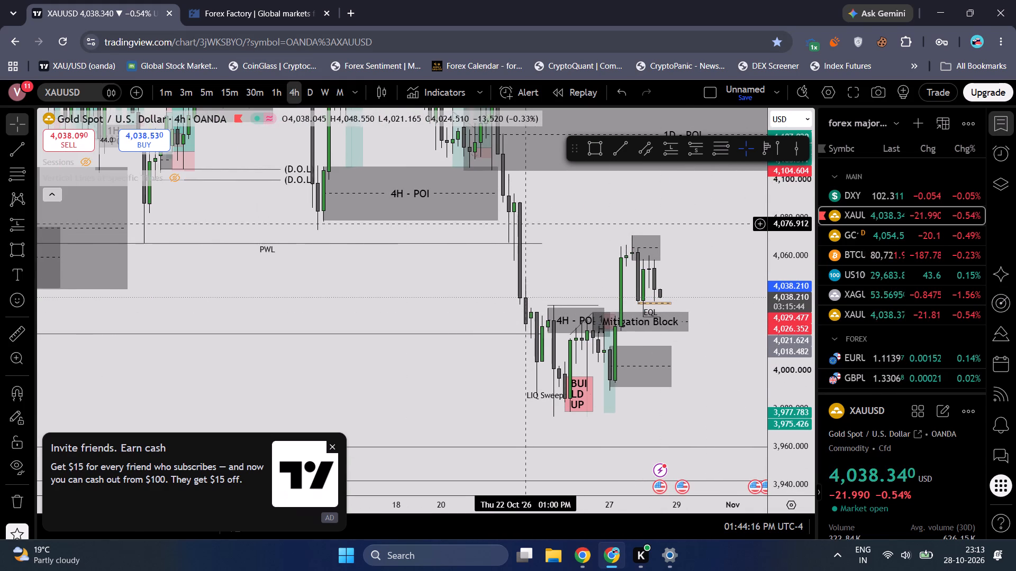
{"action": "left_click_drag", "start_coordinate": [523, 228], "coordinate": [514, 237]}
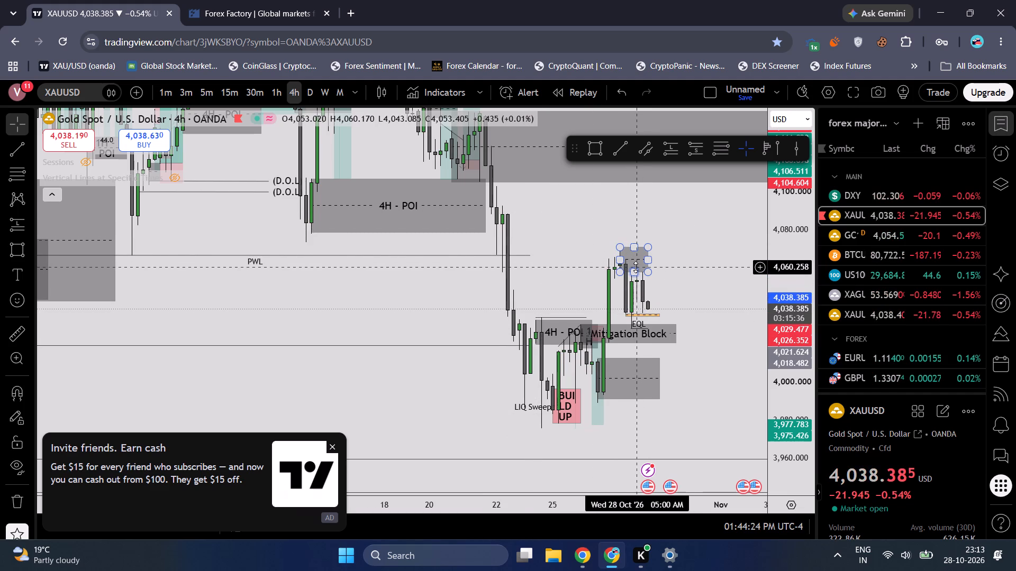
{"action": "left_click_drag", "start_coordinate": [698, 364], "coordinate": [698, 354]}
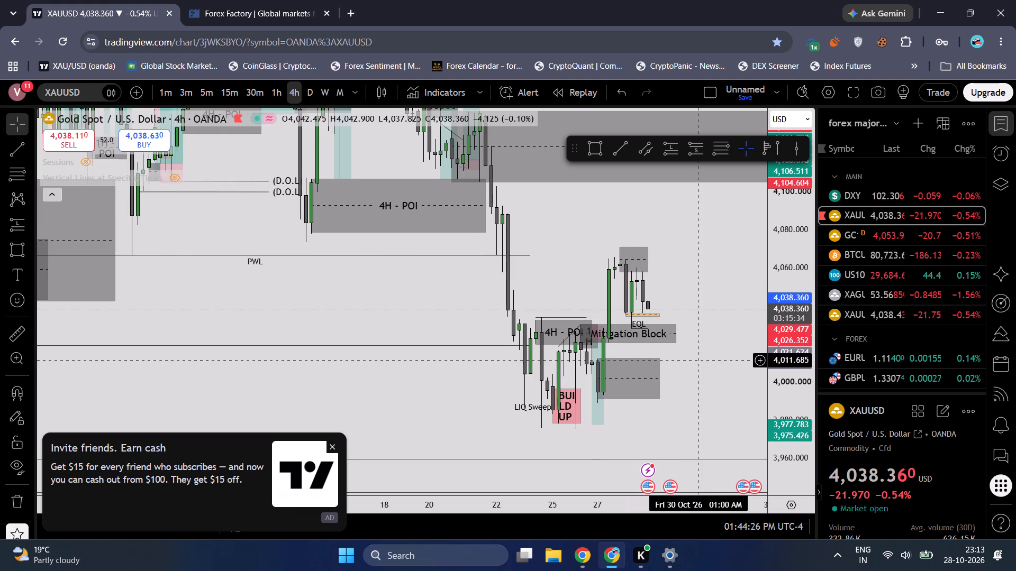
{"action": "left_click_drag", "start_coordinate": [698, 354], "coordinate": [704, 327]}
{"action": "left_click_drag", "start_coordinate": [701, 254], "coordinate": [679, 254]}
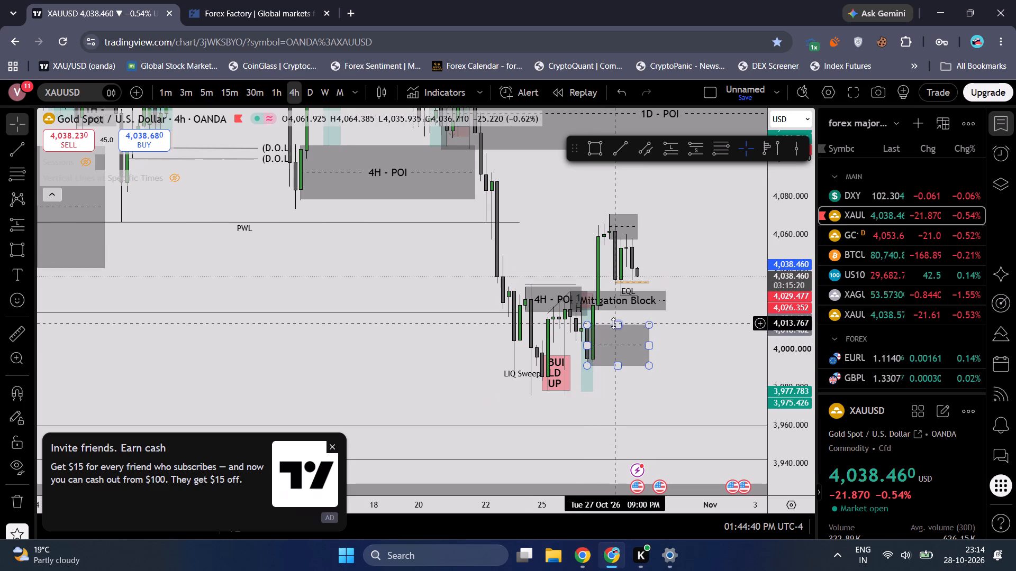
{"action": "left_click_drag", "start_coordinate": [565, 240], "coordinate": [556, 231]}
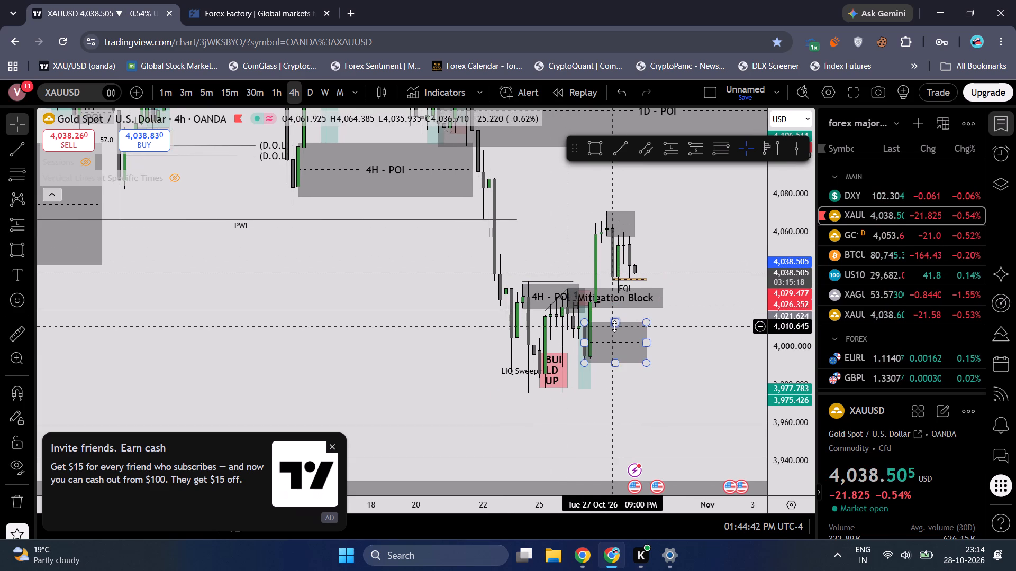
{"action": "left_click", "coordinate": [613, 331]}
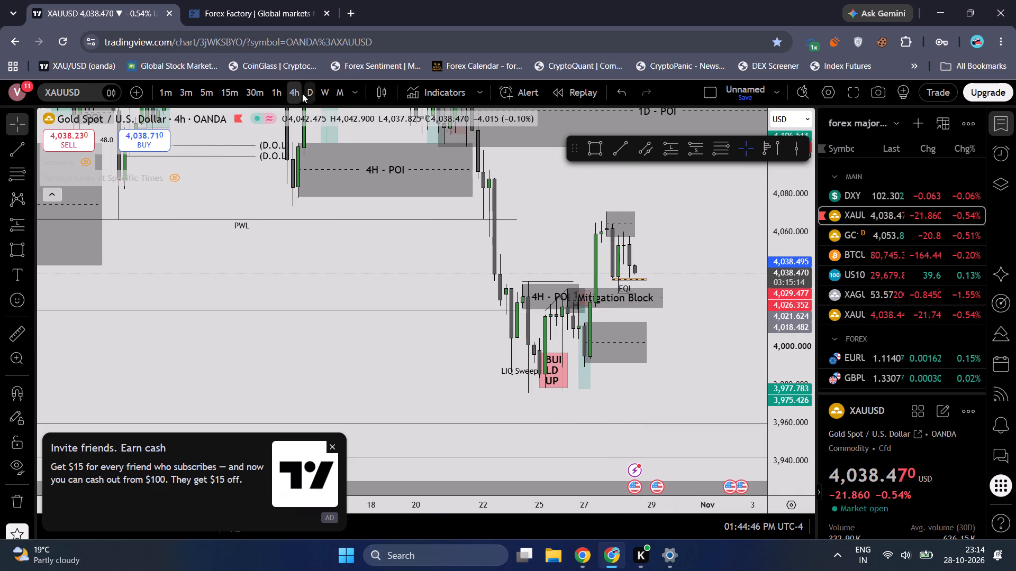
{"action": "scroll", "coordinate": [496, 239], "scroll_direction": "down", "scroll_amount": 1}
{"action": "scroll", "coordinate": [496, 239], "scroll_direction": "up", "scroll_amount": 4}
{"action": "scroll", "coordinate": [594, 271], "scroll_direction": "up", "scroll_amount": 2}
{"action": "left_click_drag", "start_coordinate": [632, 243], "coordinate": [625, 292]}
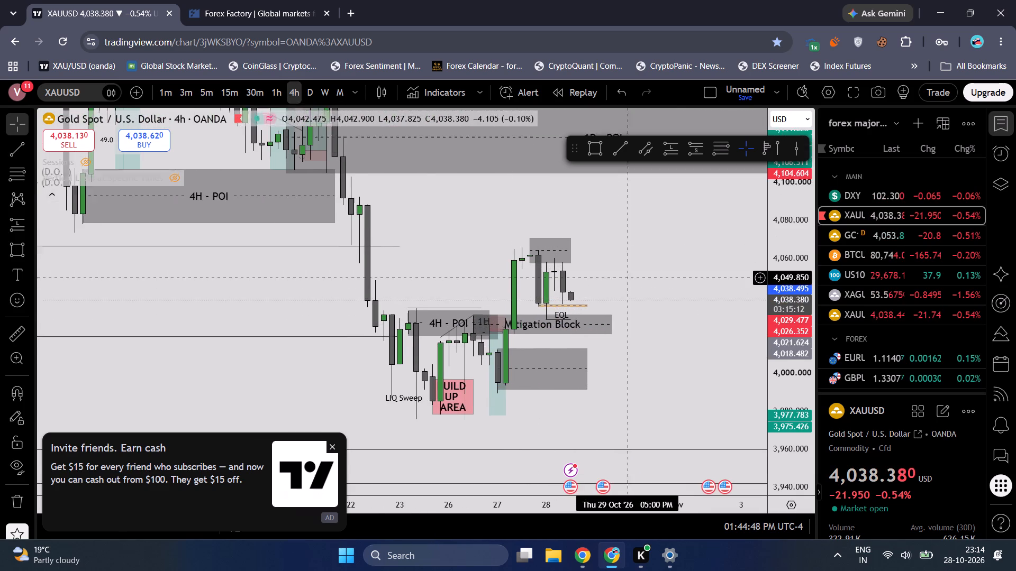
{"action": "left_click_drag", "start_coordinate": [625, 292], "coordinate": [621, 301]}
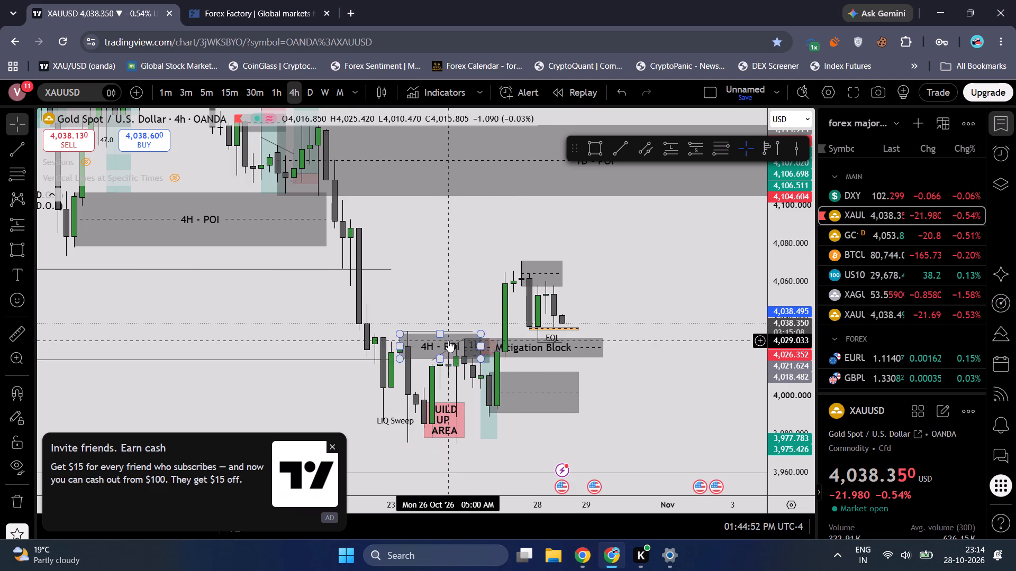
{"action": "left_click_drag", "start_coordinate": [451, 256], "coordinate": [501, 280]}
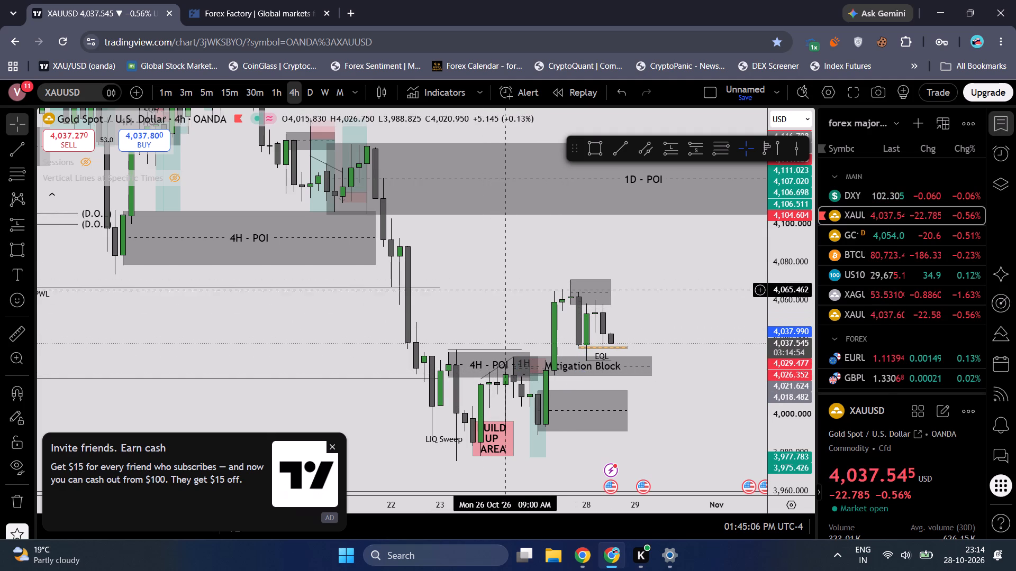
Apply the 4H - POI template to the unlabelled grey rectangle just below the Mitigation Block.
{"action": "left_click", "coordinate": [580, 411]}
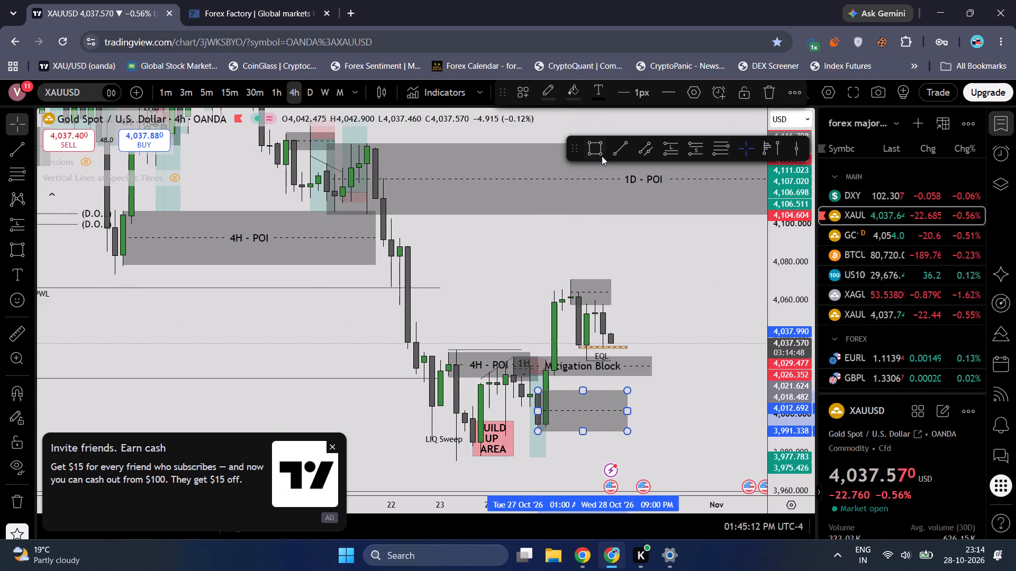
{"action": "left_click", "coordinate": [529, 94]}
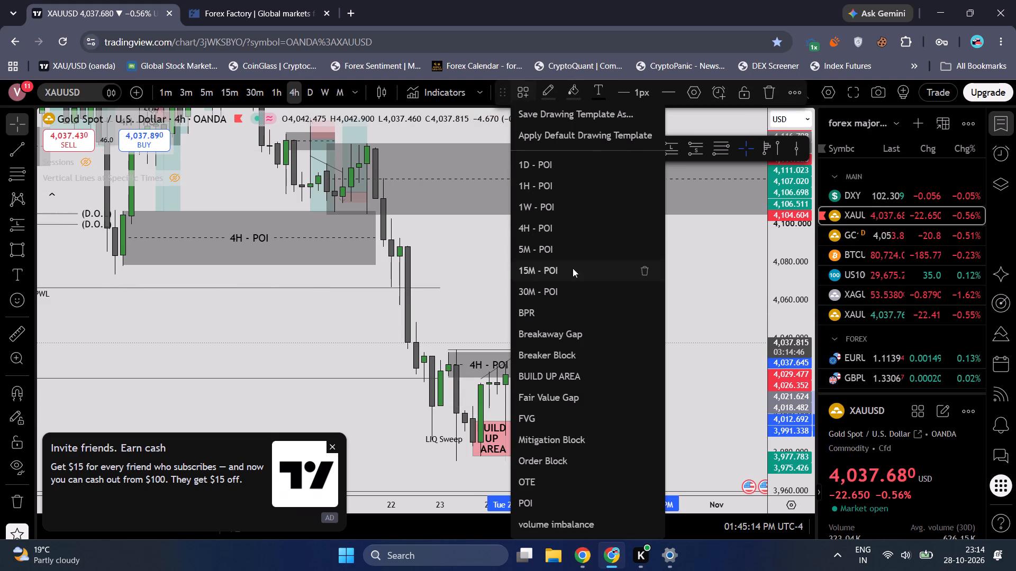
{"action": "left_click", "coordinate": [571, 232]}
{"action": "left_click", "coordinate": [483, 266]}
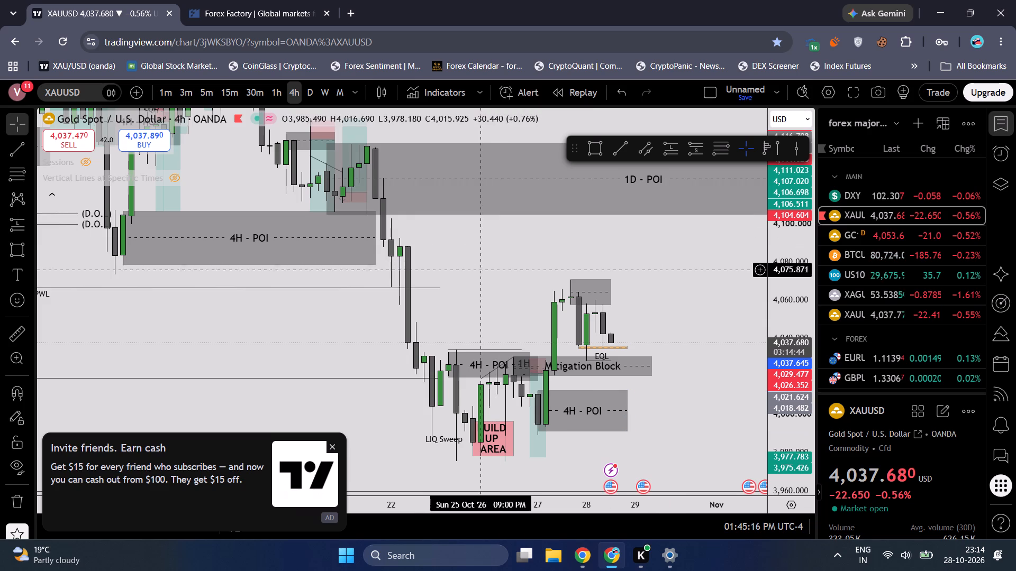
Extend the lower edge of the 4H - POI zone below the Mitigation Block to the 27 October 01:00 AM candle's low, about 3,989.
{"action": "left_click_drag", "start_coordinate": [485, 283], "coordinate": [464, 219]}
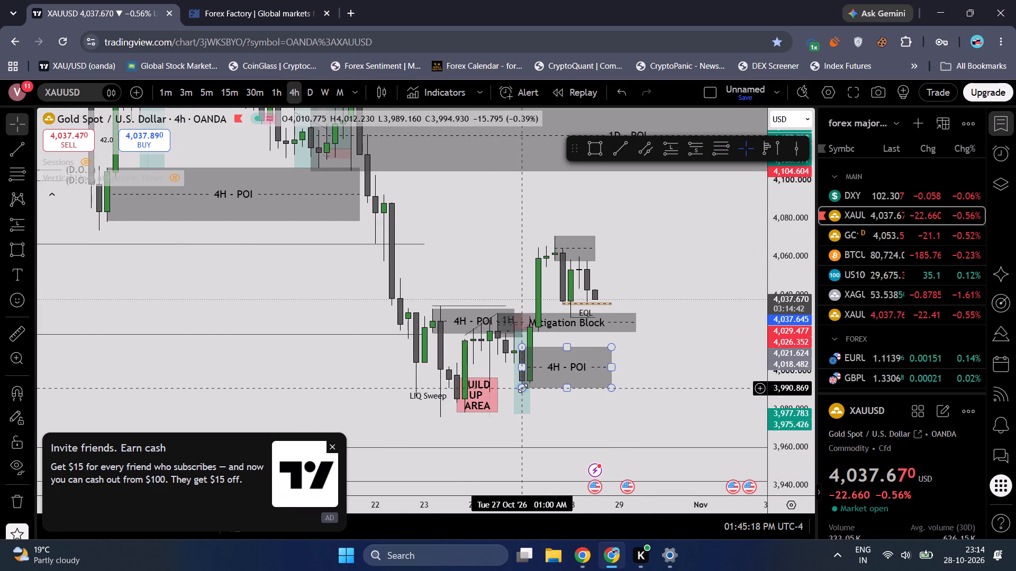
{"action": "left_click", "coordinate": [523, 388]}
{"action": "left_click", "coordinate": [691, 375]}
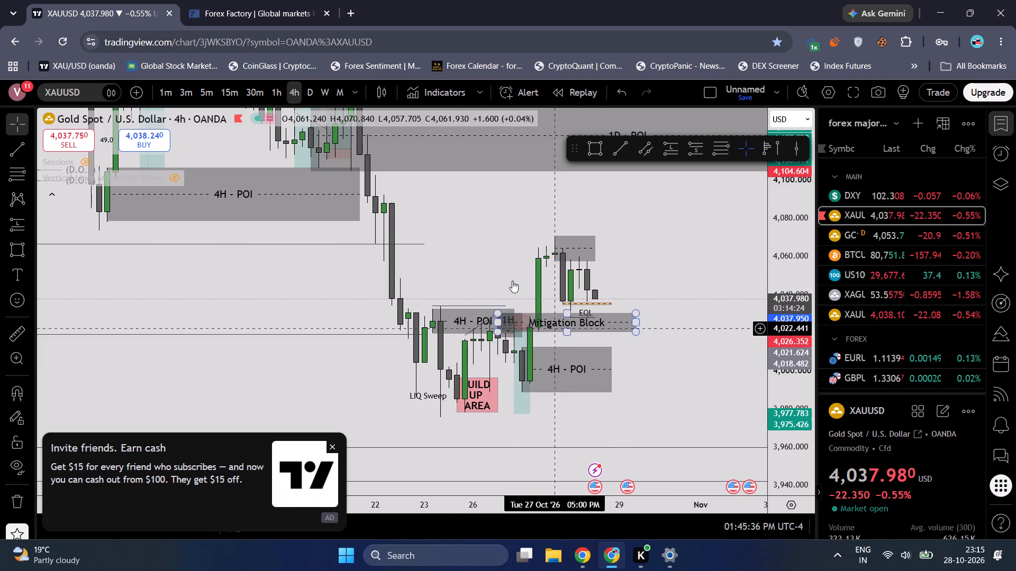
Review the 4-hour zones, switch to the 1-hour timeframe and examine price around the EQL line, Mitigation Block and 4H - POI.
{"action": "left_click_drag", "start_coordinate": [440, 220], "coordinate": [387, 236]}
{"action": "scroll", "coordinate": [610, 290], "scroll_direction": "up", "scroll_amount": 7}
{"action": "left_click_drag", "start_coordinate": [554, 248], "coordinate": [629, 255]}
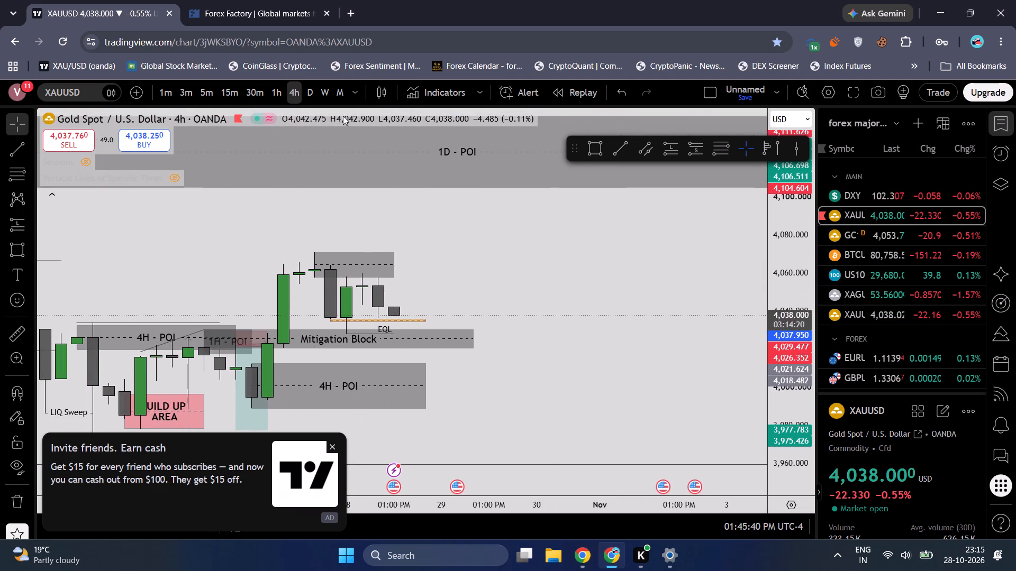
{"action": "scroll", "coordinate": [299, 174], "scroll_direction": "down", "scroll_amount": 4}
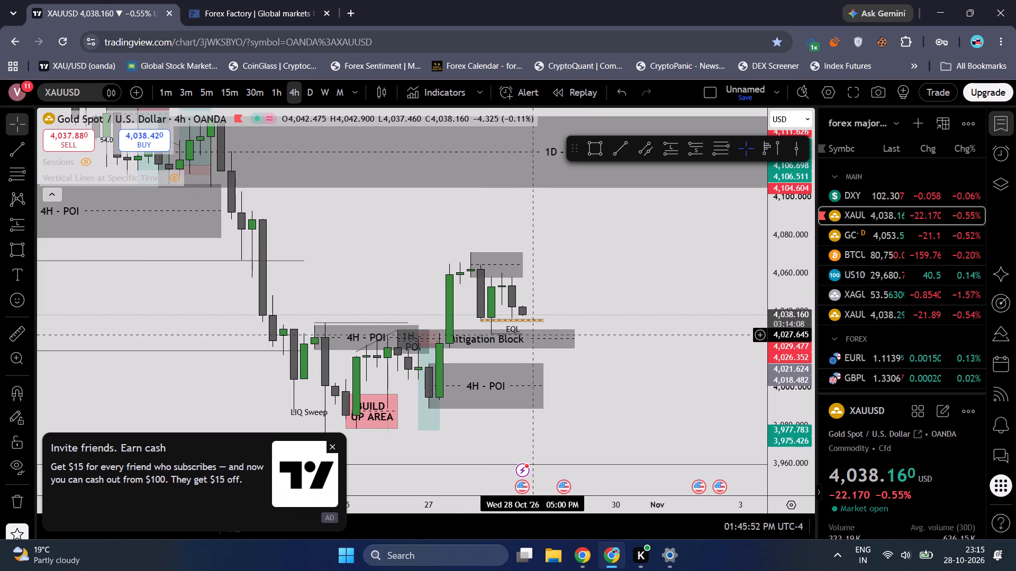
{"action": "left_click", "coordinate": [275, 93]}
{"action": "scroll", "coordinate": [382, 224], "scroll_direction": "down", "scroll_amount": 6}
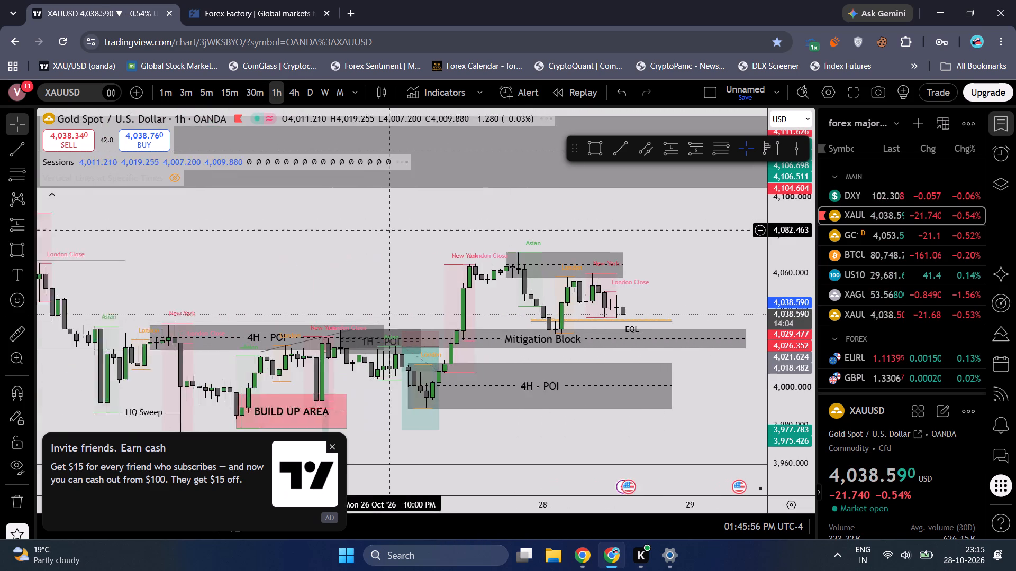
{"action": "scroll", "coordinate": [459, 241], "scroll_direction": "down", "scroll_amount": 2}
{"action": "scroll", "coordinate": [459, 241], "scroll_direction": "up", "scroll_amount": 1}
{"action": "scroll", "coordinate": [459, 241], "scroll_direction": "down", "scroll_amount": 1}
{"action": "scroll", "coordinate": [482, 282], "scroll_direction": "down", "scroll_amount": 1}
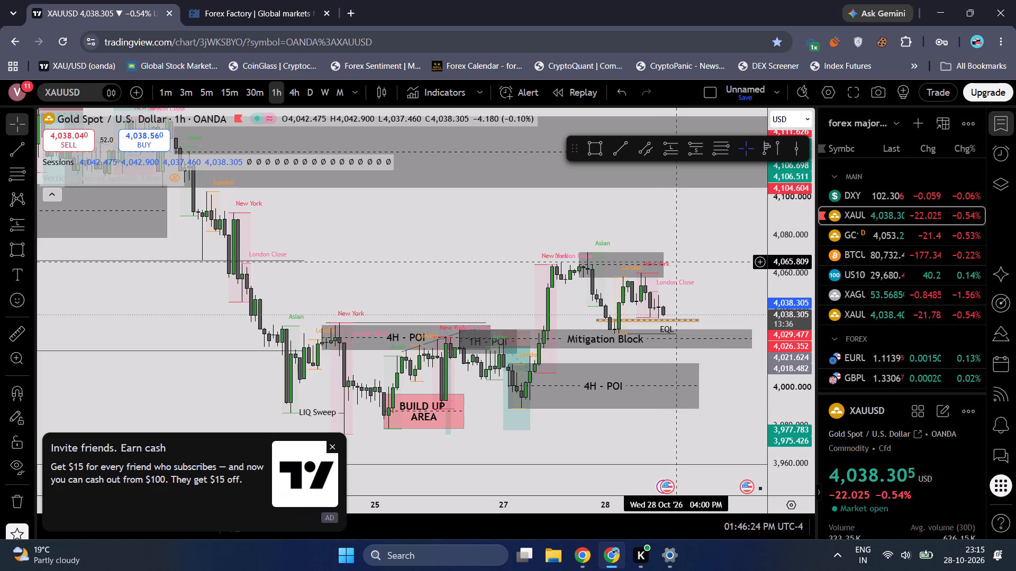
{"action": "left_click_drag", "start_coordinate": [679, 276], "coordinate": [594, 264]}
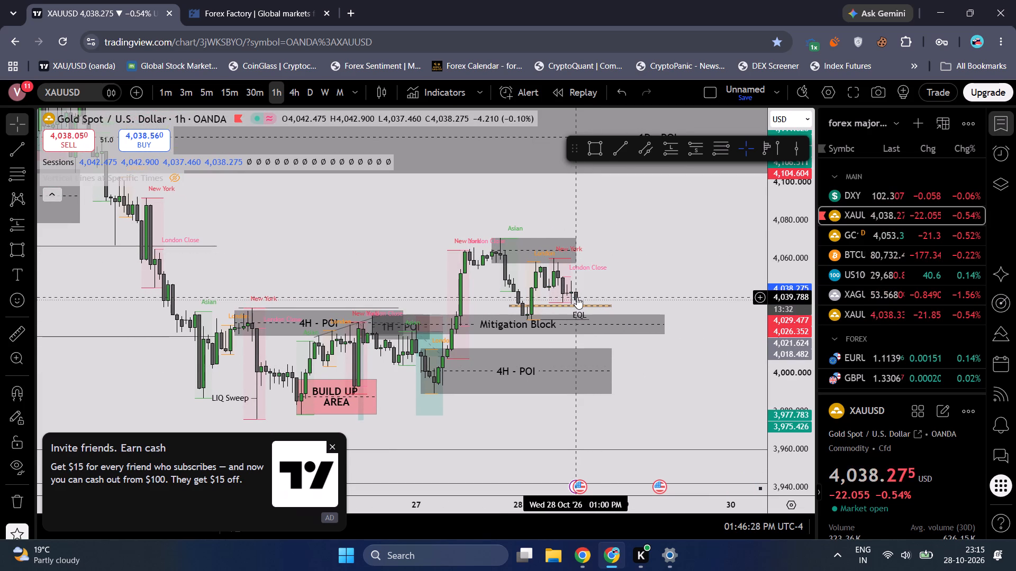
{"action": "scroll", "coordinate": [571, 363], "scroll_direction": "down", "scroll_amount": 5}
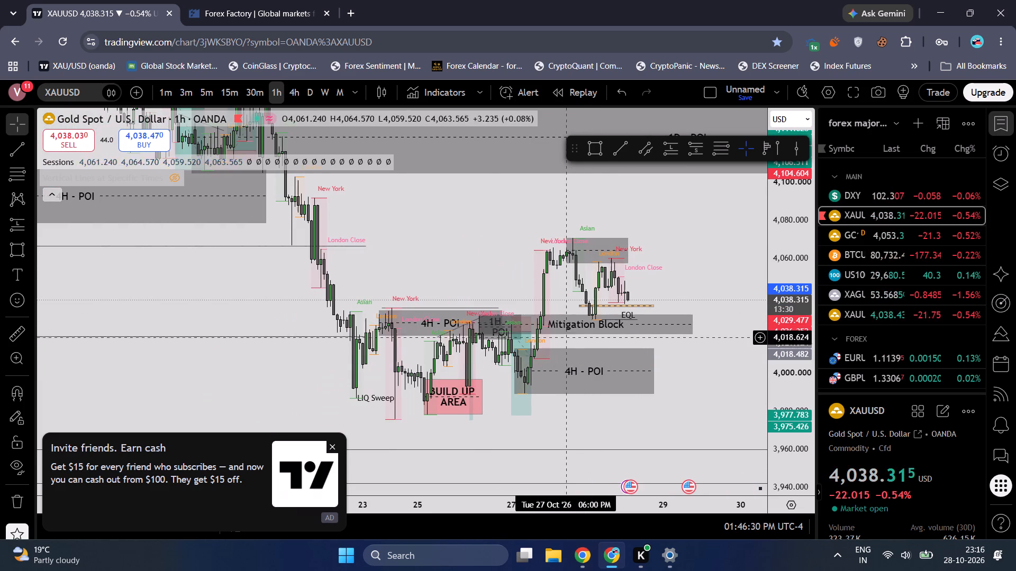
{"action": "left_click_drag", "start_coordinate": [468, 218], "coordinate": [351, 246]}
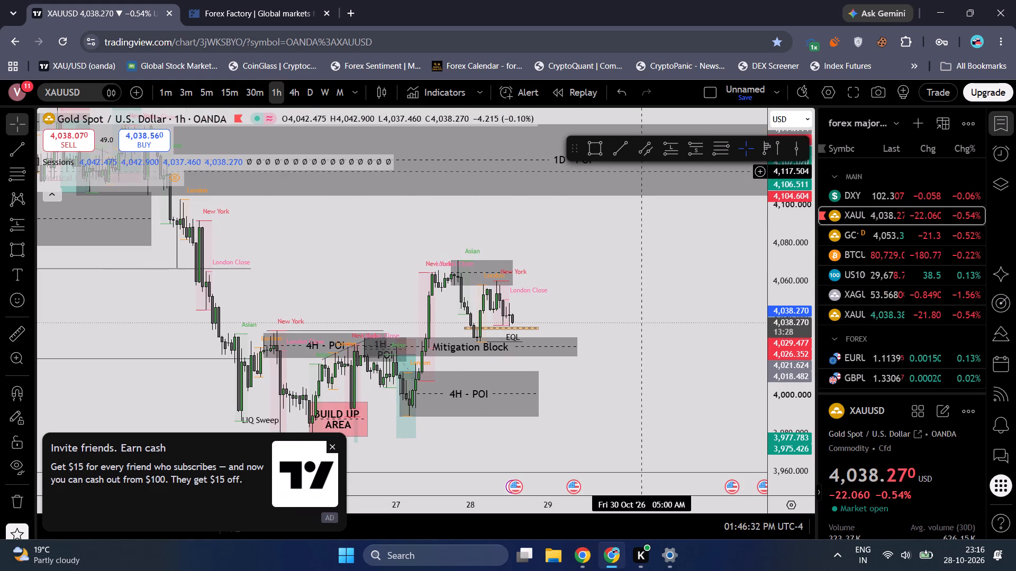
Switch the XAUUSD chart to the 15-minute timeframe and examine the 28 October sessions around the orange zone, EQL line and Mitigation Block.
{"action": "left_click", "coordinate": [235, 89]}
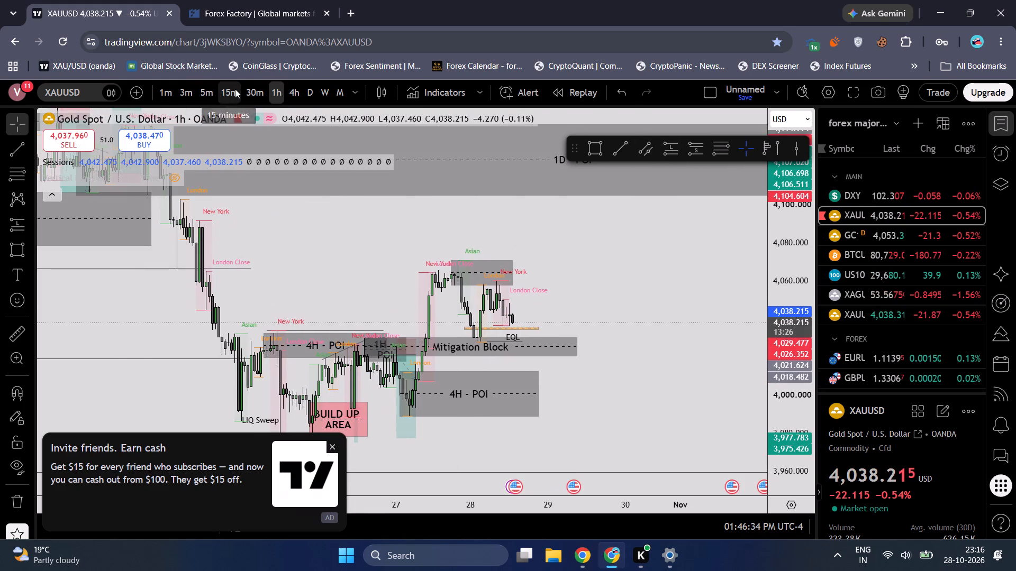
{"action": "scroll", "coordinate": [326, 264], "scroll_direction": "down", "scroll_amount": 14}
{"action": "scroll", "coordinate": [738, 469], "scroll_direction": "up", "scroll_amount": 4}
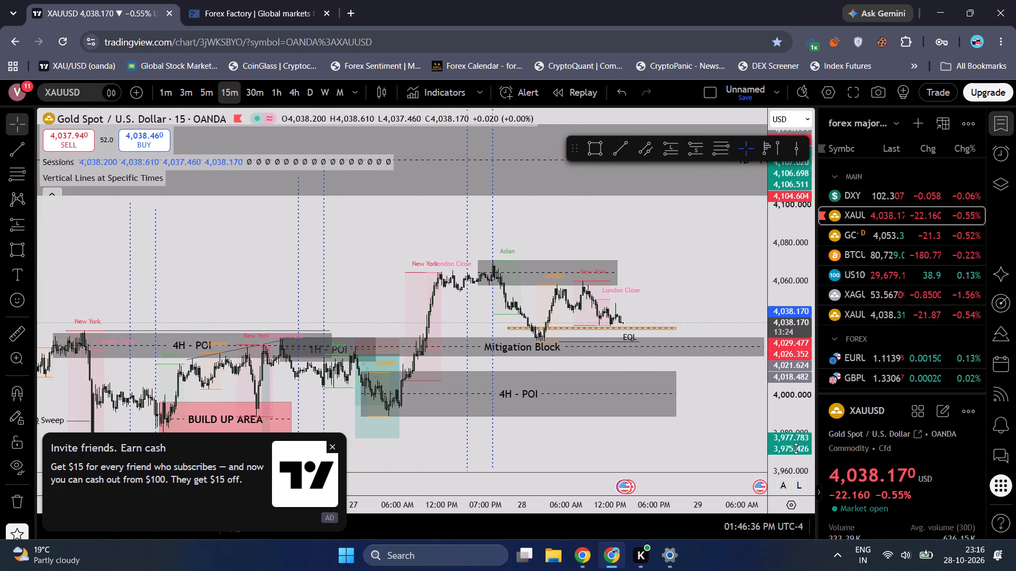
{"action": "scroll", "coordinate": [824, 436], "scroll_direction": "up", "scroll_amount": 13}
{"action": "scroll", "coordinate": [785, 426], "scroll_direction": "down", "scroll_amount": 1}
{"action": "scroll", "coordinate": [785, 426], "scroll_direction": "up", "scroll_amount": 9}
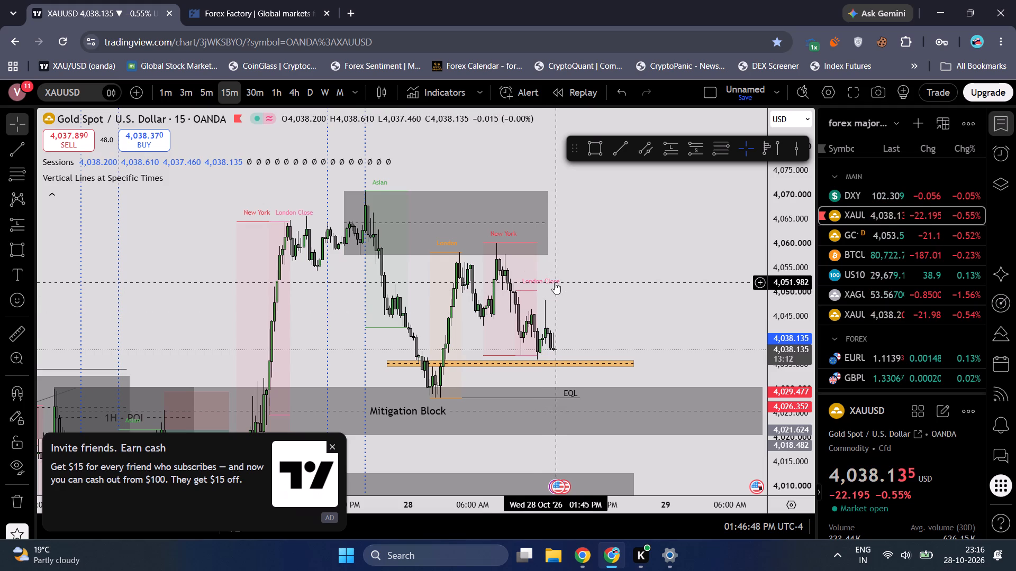
{"action": "left_click_drag", "start_coordinate": [582, 325], "coordinate": [576, 243]}
{"action": "scroll", "coordinate": [576, 243], "scroll_direction": "down", "scroll_amount": 1}
{"action": "scroll", "coordinate": [797, 352], "scroll_direction": "up", "scroll_amount": 5}
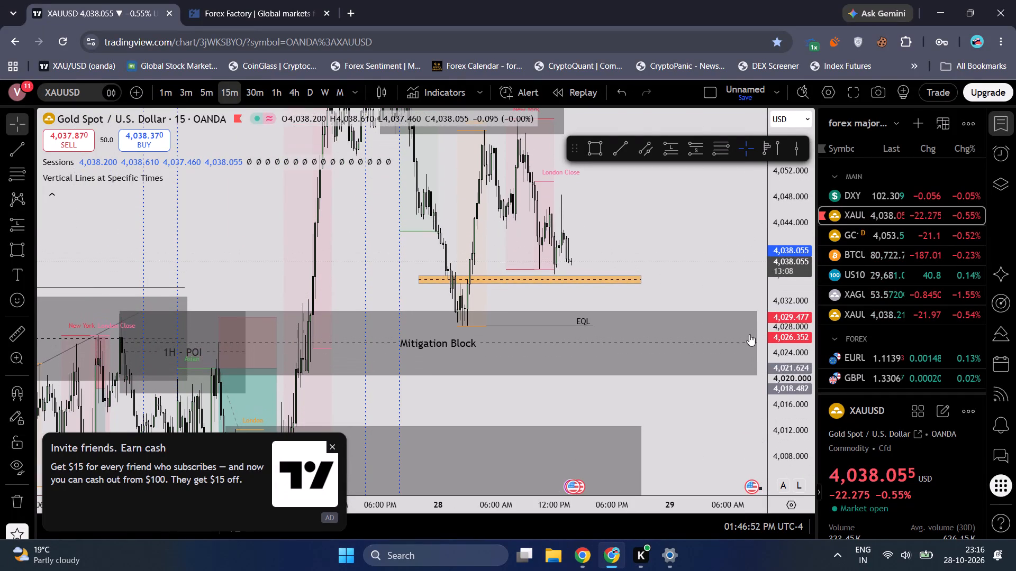
Place a short position at the latest 15-minute candle with entry about 4,038.4 and stop about 4,043.7.
{"action": "scroll", "coordinate": [618, 256], "scroll_direction": "up", "scroll_amount": 3}
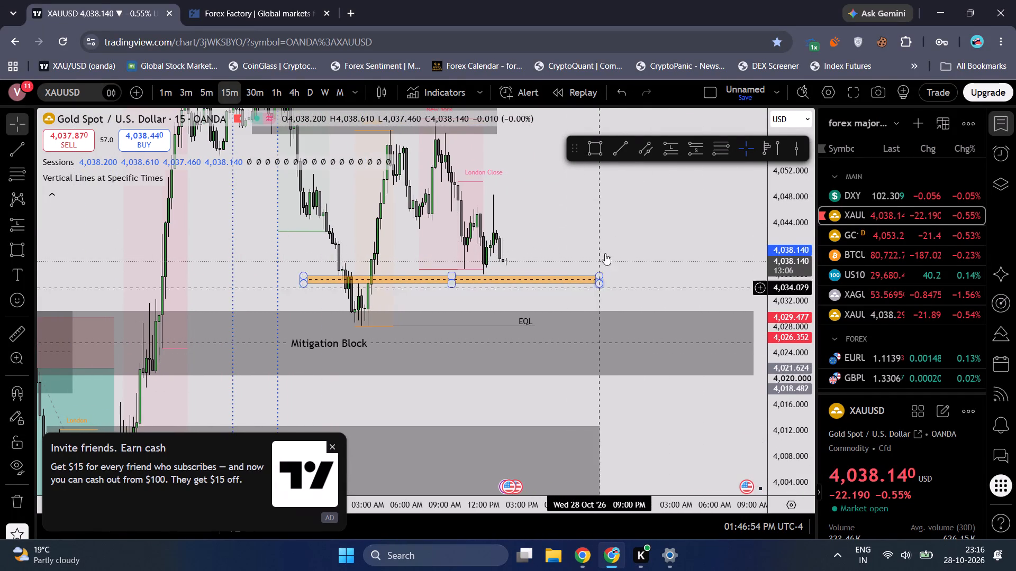
{"action": "left_click", "coordinate": [684, 147]}
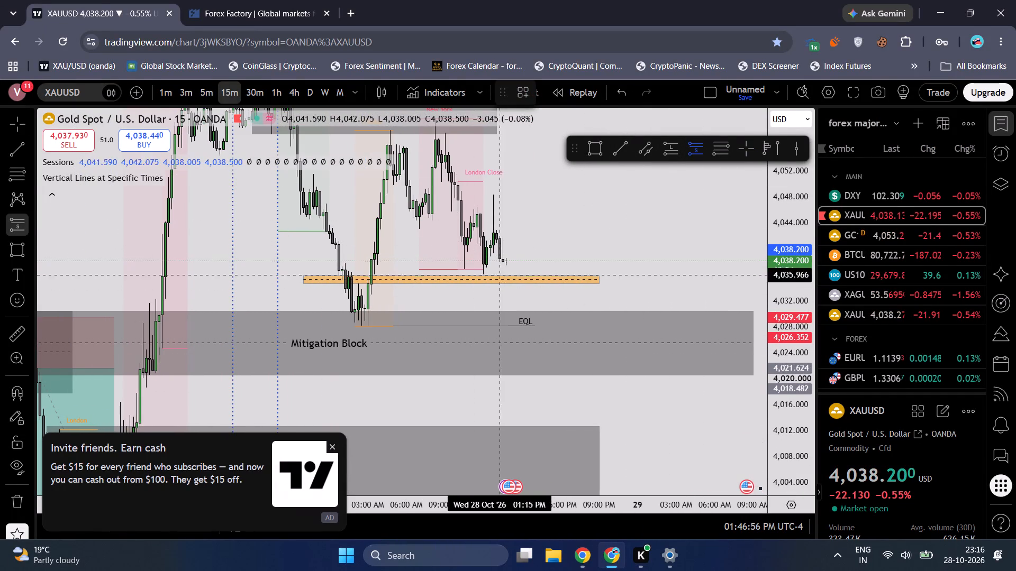
{"action": "left_click", "coordinate": [504, 259]}
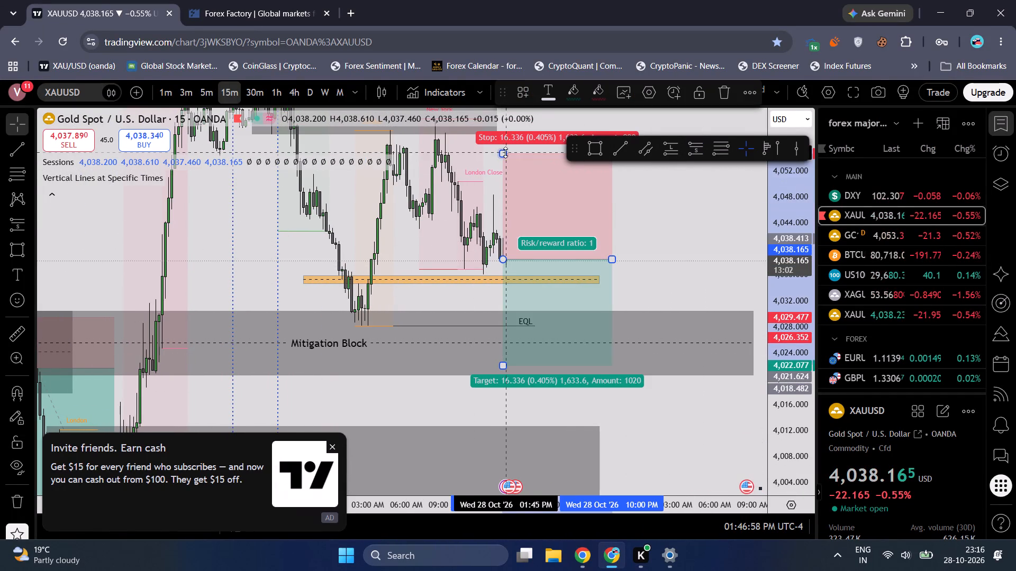
{"action": "left_click_drag", "start_coordinate": [505, 152], "coordinate": [506, 225]}
Extend the short position's target down through the Mitigation Block into the 4H - POI zone, to about 4,002.6.
{"action": "left_click_drag", "start_coordinate": [510, 190], "coordinate": [500, 161]}
{"action": "scroll", "coordinate": [517, 317], "scroll_direction": "down", "scroll_amount": 2}
{"action": "left_click_drag", "start_coordinate": [546, 336], "coordinate": [546, 418]}
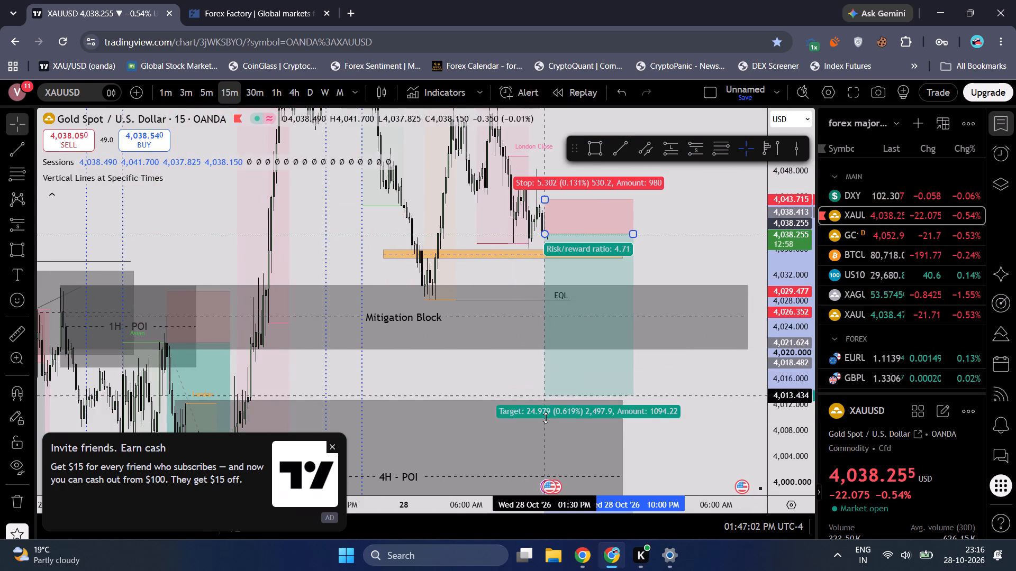
{"action": "left_click_drag", "start_coordinate": [546, 418], "coordinate": [545, 437]}
{"action": "left_click_drag", "start_coordinate": [488, 384], "coordinate": [530, 291]}
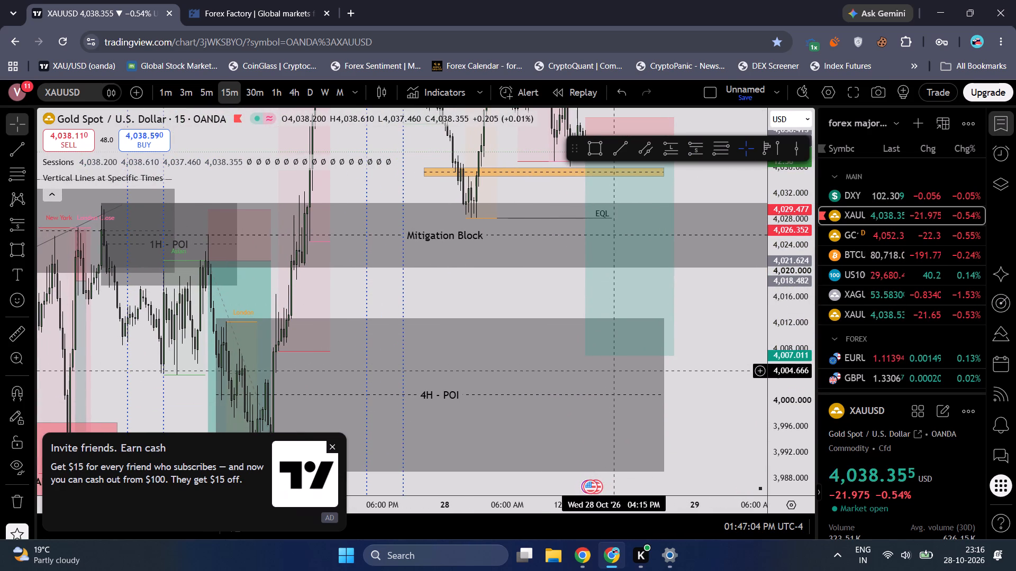
{"action": "left_click_drag", "start_coordinate": [591, 354], "coordinate": [589, 375]}
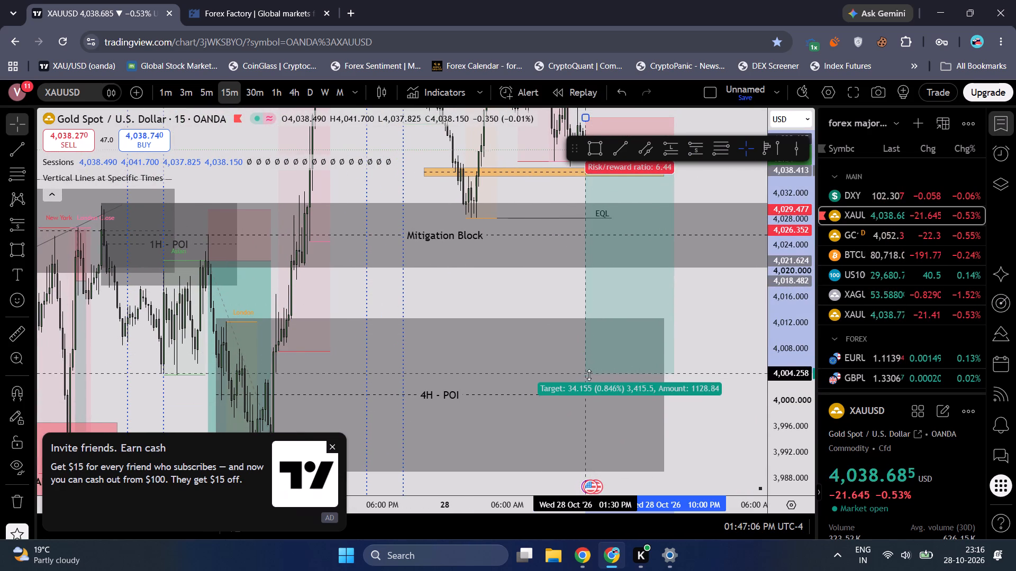
{"action": "left_click_drag", "start_coordinate": [589, 375], "coordinate": [588, 383]}
Tighten the short position's stop to about 4,042.5 and shift the position slightly later in time, just past the latest candle.
{"action": "left_click_drag", "start_coordinate": [559, 300], "coordinate": [558, 302]}
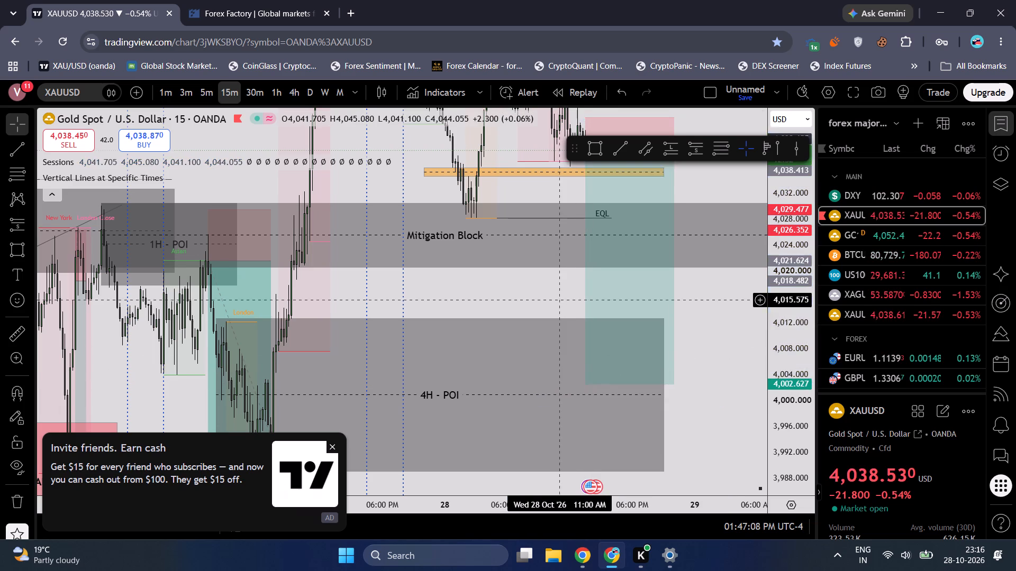
{"action": "left_click_drag", "start_coordinate": [558, 302], "coordinate": [510, 388]}
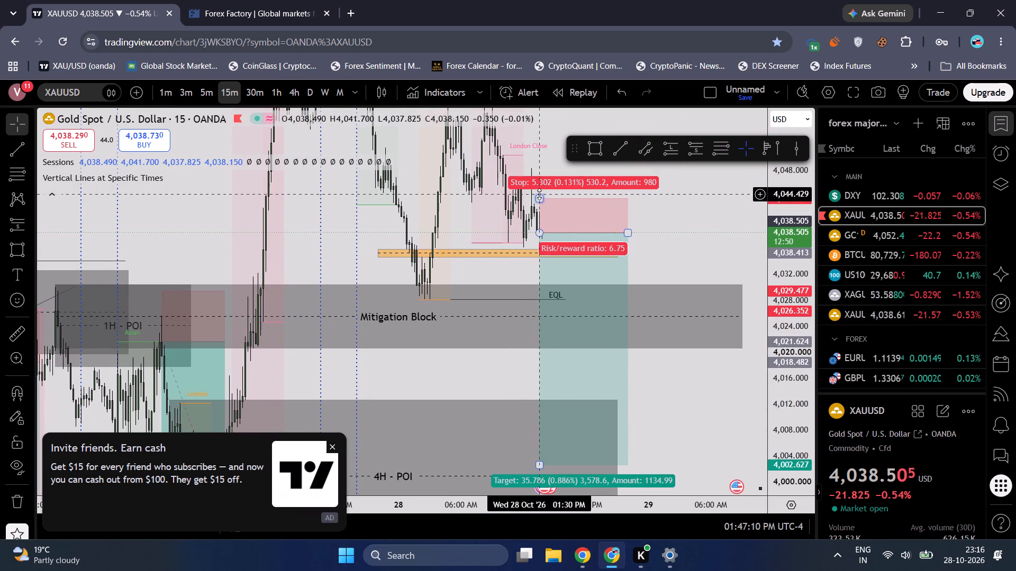
{"action": "left_click_drag", "start_coordinate": [539, 194], "coordinate": [539, 206]}
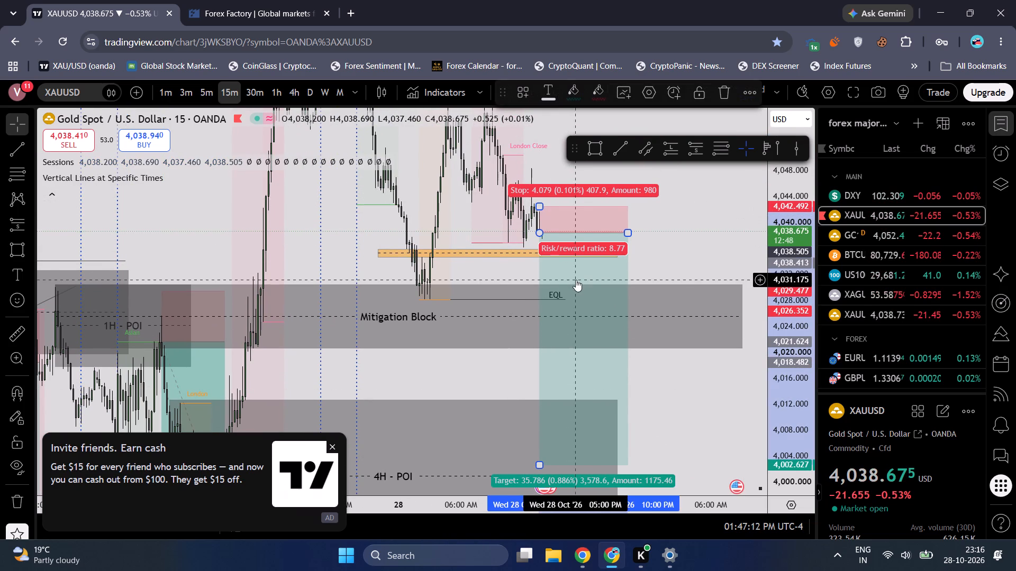
{"action": "left_click", "coordinate": [600, 260]}
{"action": "left_click_drag", "start_coordinate": [588, 243], "coordinate": [596, 244]}
{"action": "left_click", "coordinate": [682, 238]}
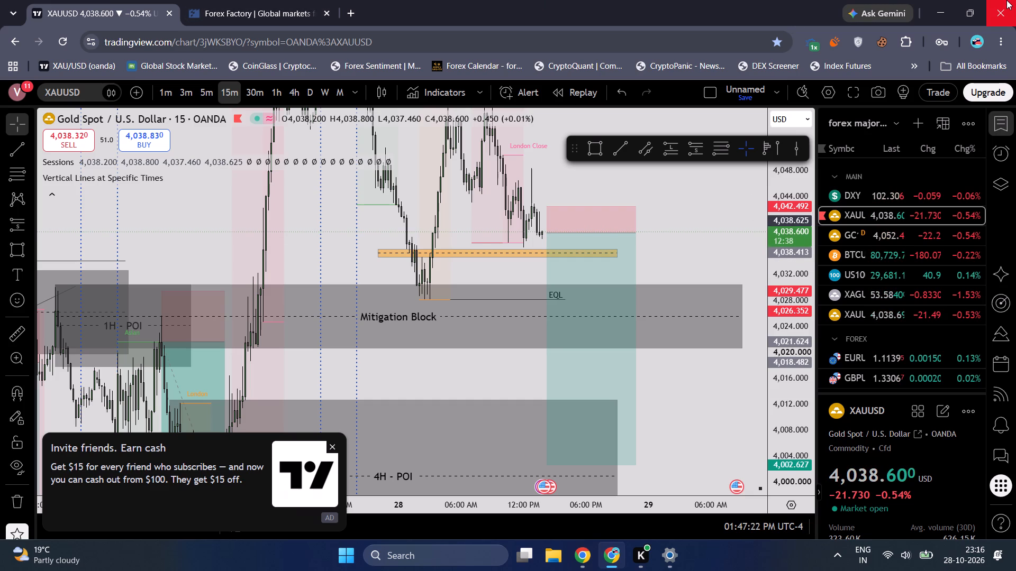
Review the short position against the 28 October sessions, the orange zone, the EQL line and the Mitigation Block.
{"action": "left_click_drag", "start_coordinate": [713, 218], "coordinate": [701, 274]}
{"action": "left_click_drag", "start_coordinate": [700, 274], "coordinate": [697, 240]}
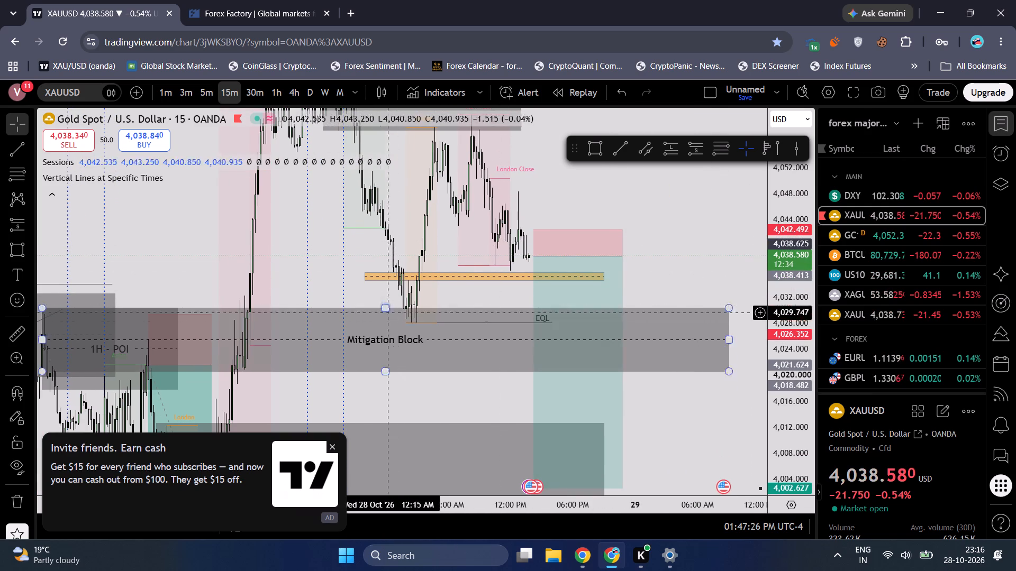
{"action": "left_click_drag", "start_coordinate": [338, 259], "coordinate": [331, 312]}
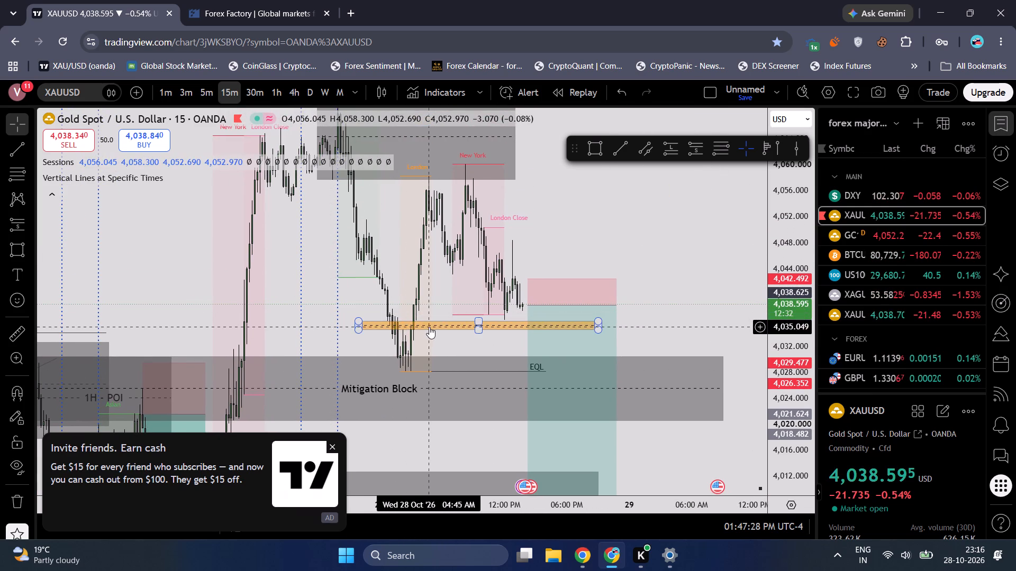
{"action": "left_click_drag", "start_coordinate": [426, 288], "coordinate": [420, 317]}
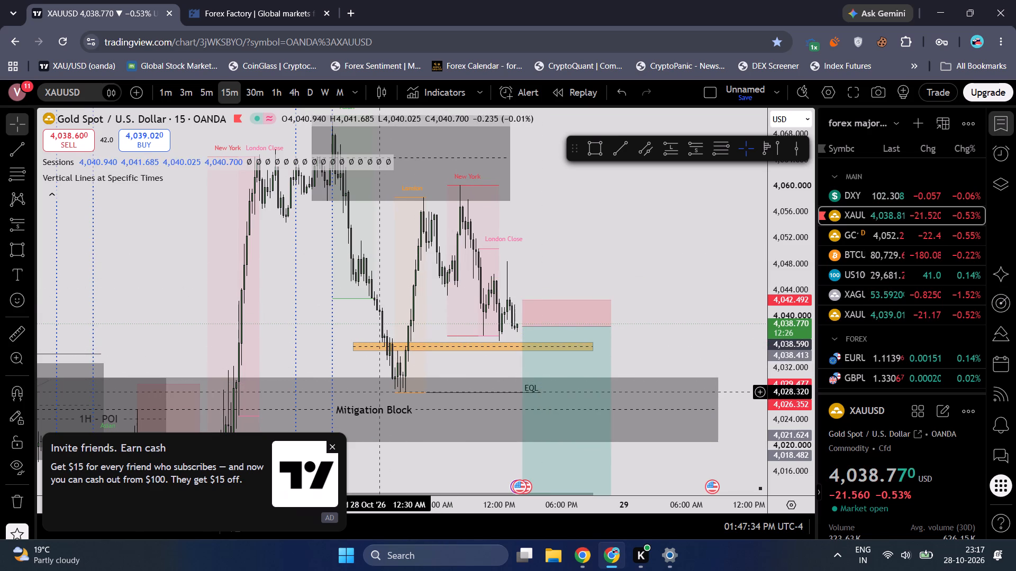
{"action": "left_click_drag", "start_coordinate": [697, 329], "coordinate": [564, 309]}
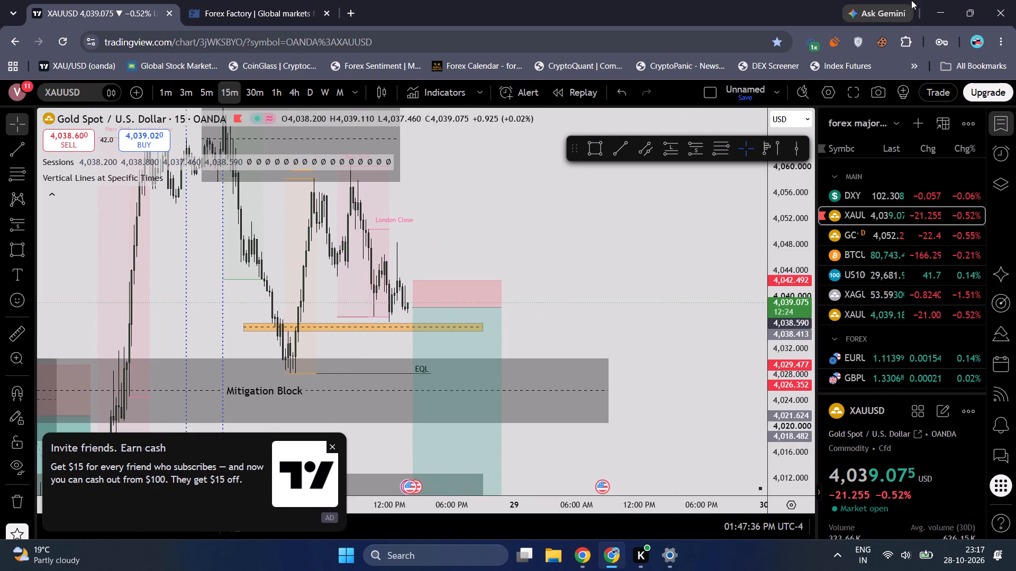
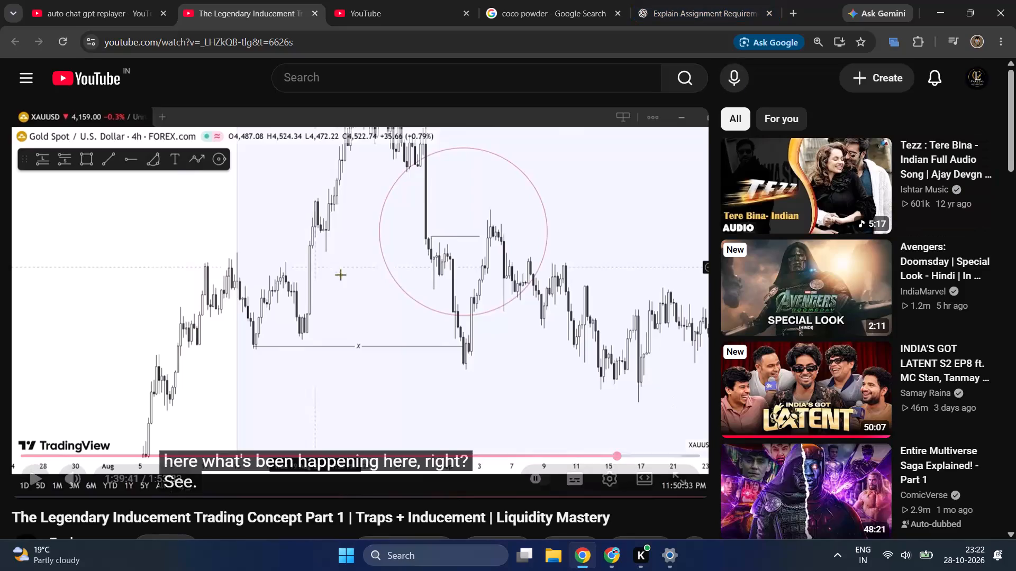
Switch to the TradingView chart and examine the XAUUSD short position against the latest 15-minute candles and the orange zone.
{"action": "left_click", "coordinate": [608, 558]}
{"action": "left_click_drag", "start_coordinate": [498, 260], "coordinate": [559, 255]}
{"action": "left_click_drag", "start_coordinate": [559, 254], "coordinate": [520, 228]}
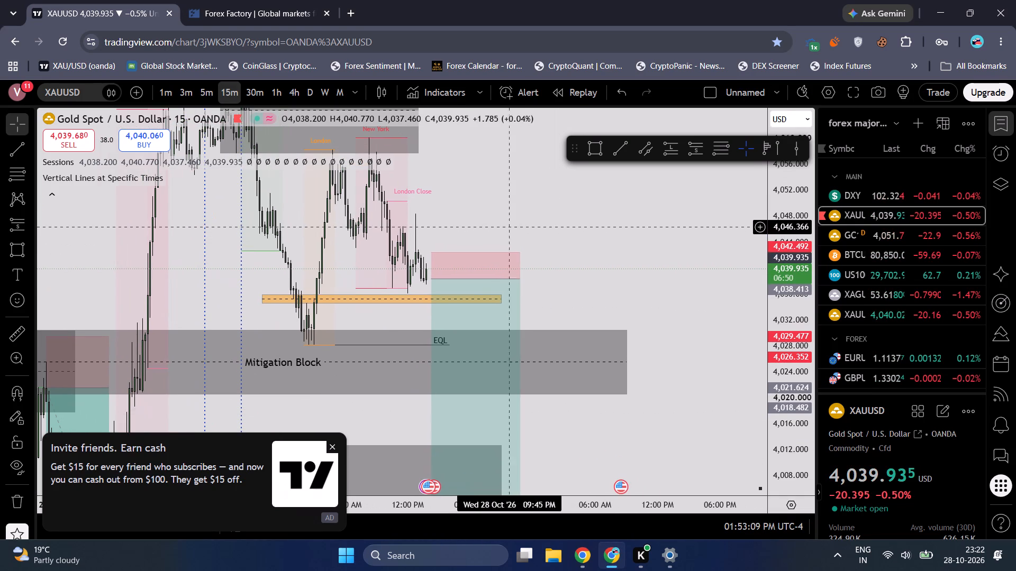
{"action": "left_click_drag", "start_coordinate": [467, 211], "coordinate": [533, 211]}
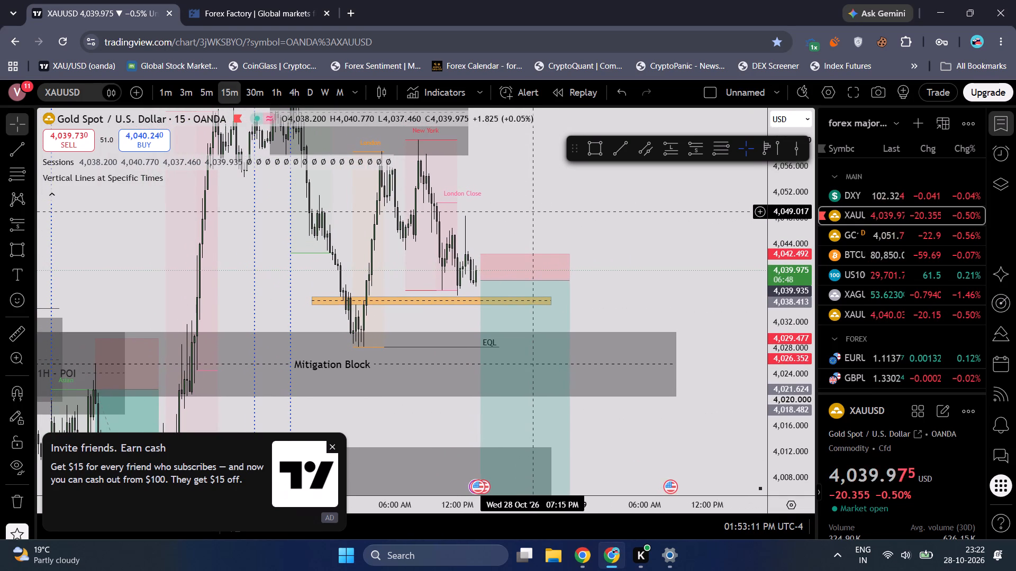
{"action": "left_click_drag", "start_coordinate": [533, 211], "coordinate": [533, 217]}
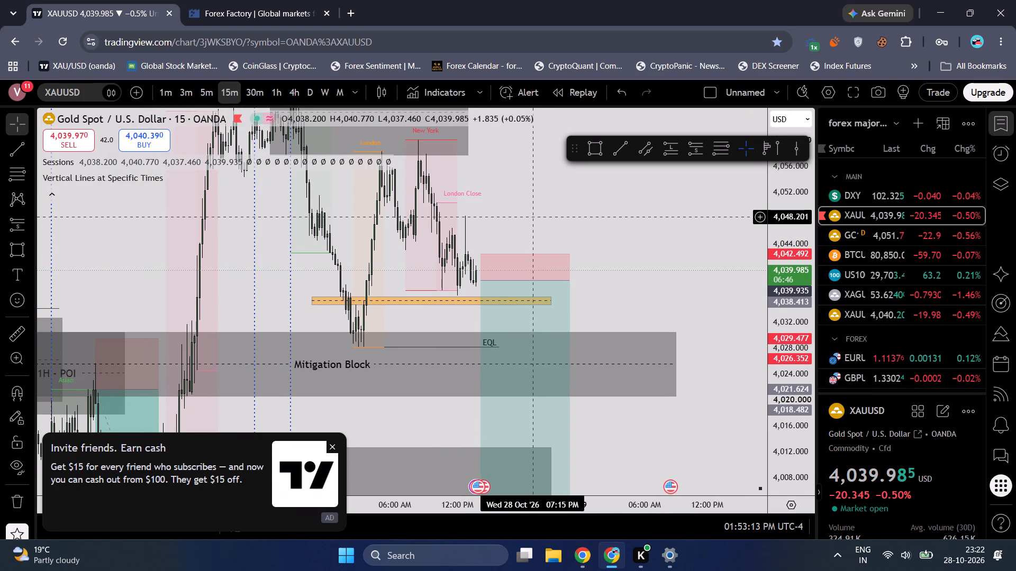
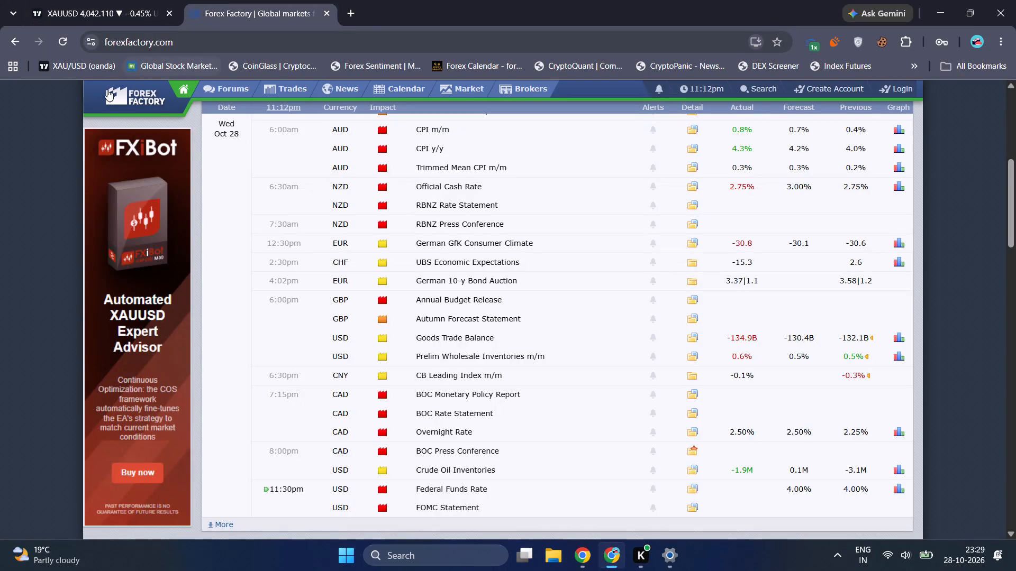
Check the live XAUUSD chart against the Forex Factory calendar at the 11:30pm Federal Funds Rate release, and reload the chart page.
{"action": "left_click", "coordinate": [107, 0]}
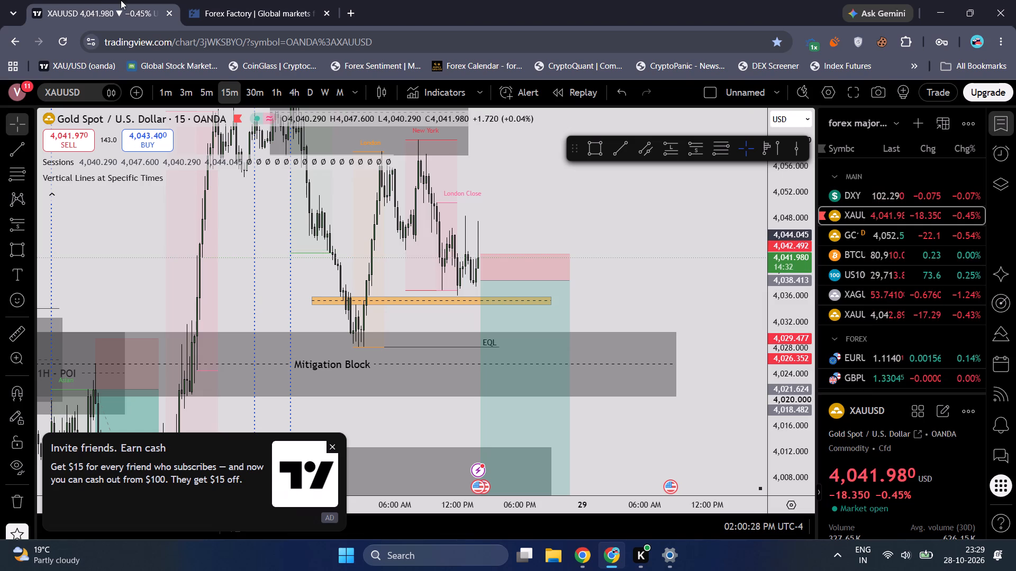
{"action": "left_click", "coordinate": [234, 0]}
{"action": "left_click", "coordinate": [141, 0]}
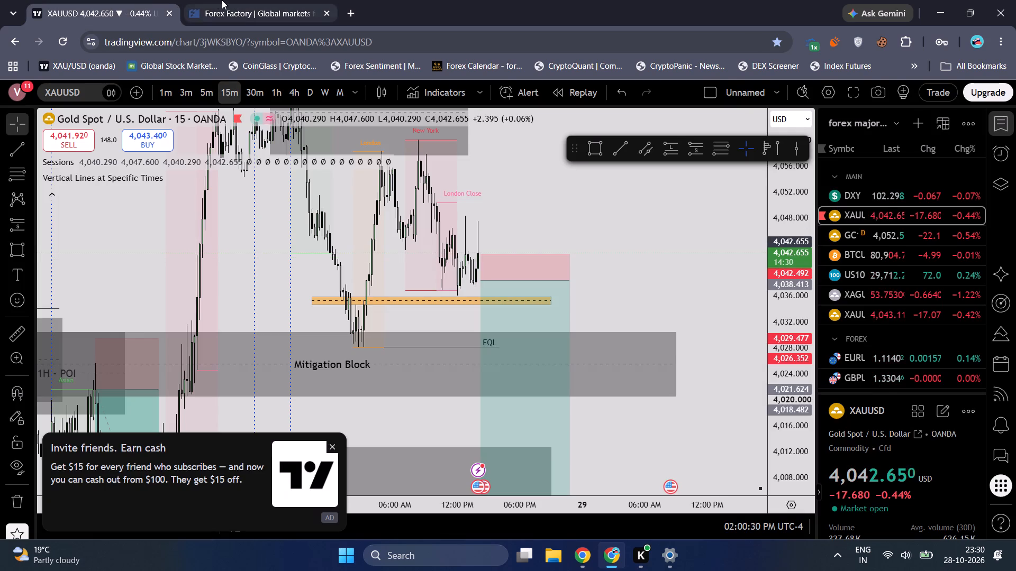
{"action": "left_click", "coordinate": [222, 0]}
{"action": "left_click", "coordinate": [95, 0]}
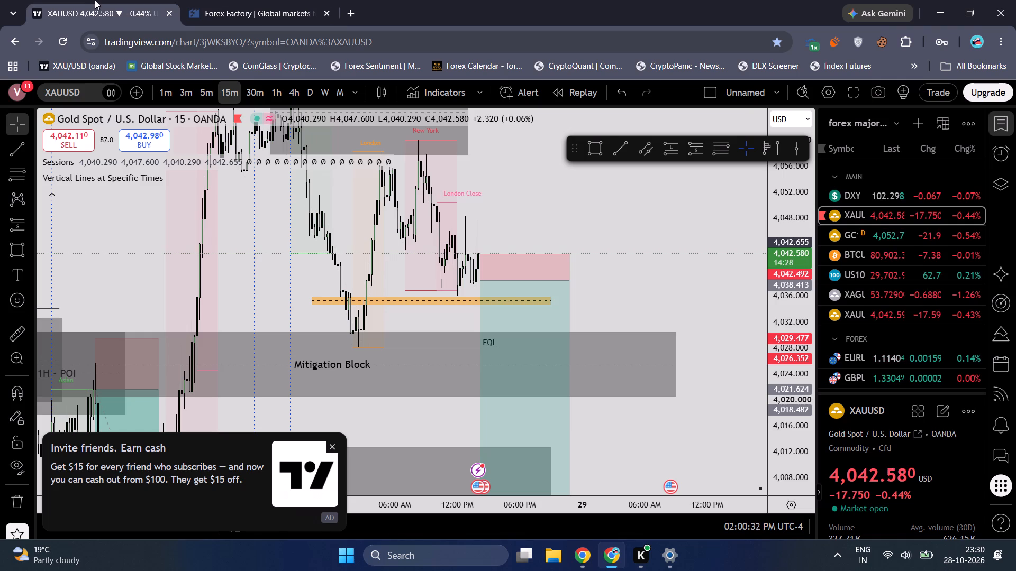
{"action": "left_click", "coordinate": [65, 43]}
Check the Federal Funds Rate and FOMC Statement rows on Forex Factory, reloading the calendar page and glancing back at the XAUUSD chart.
{"action": "left_click", "coordinate": [187, 0]}
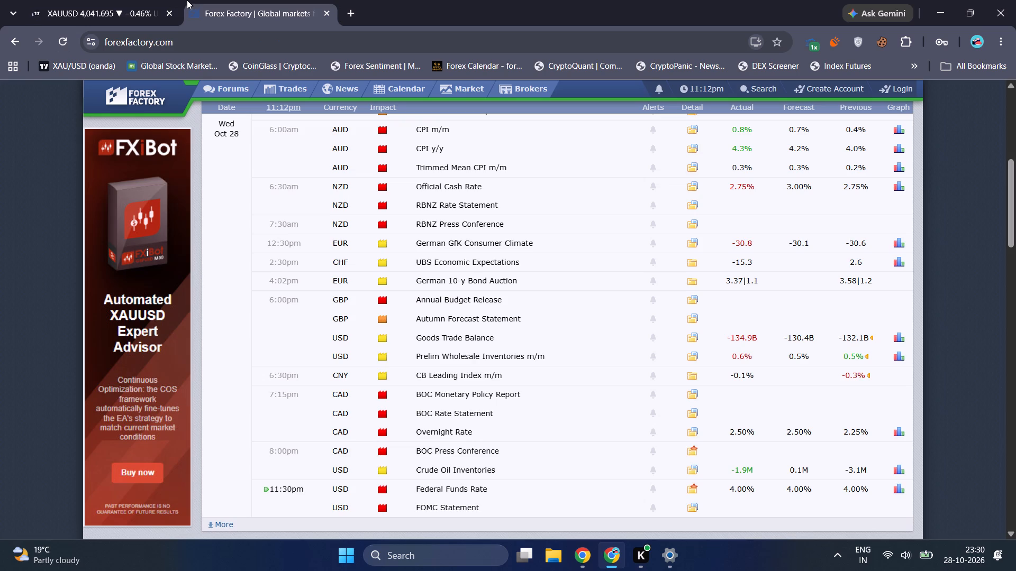
{"action": "left_click", "coordinate": [129, 0]}
{"action": "left_click", "coordinate": [248, 0]}
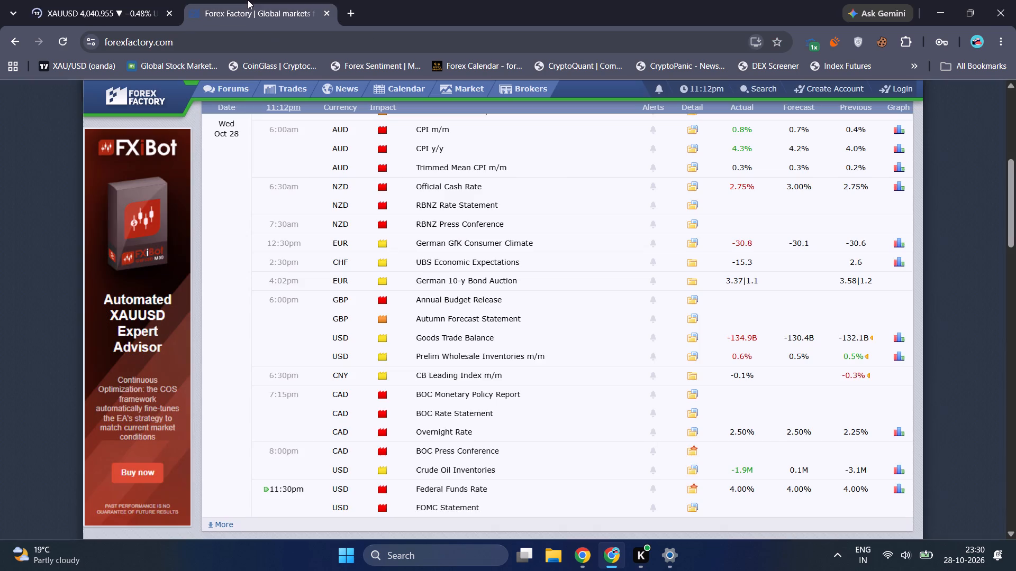
{"action": "left_click", "coordinate": [72, 39]}
{"action": "left_click", "coordinate": [79, 0]}
{"action": "left_click", "coordinate": [174, 0]}
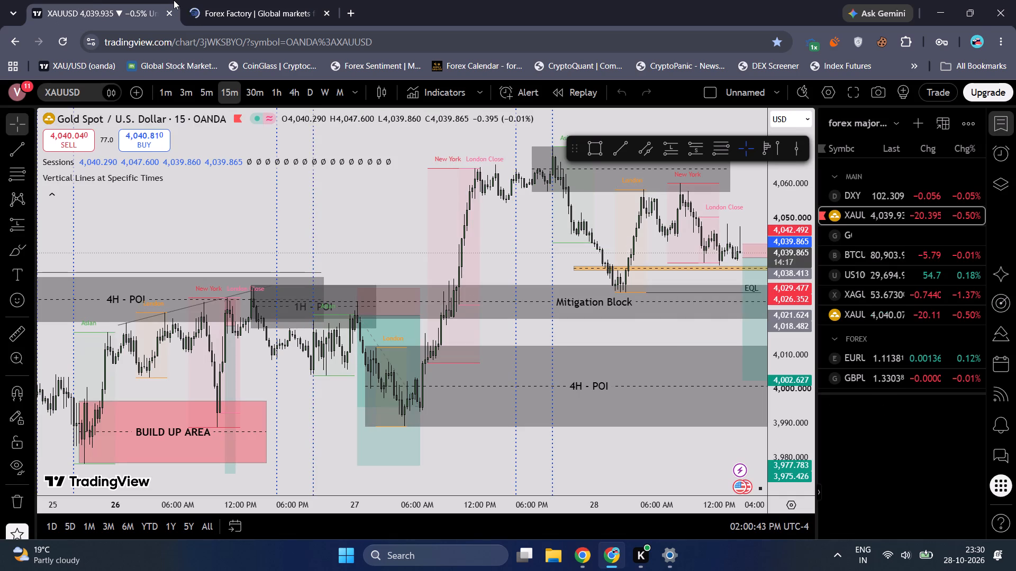
{"action": "left_click", "coordinate": [211, 0]}
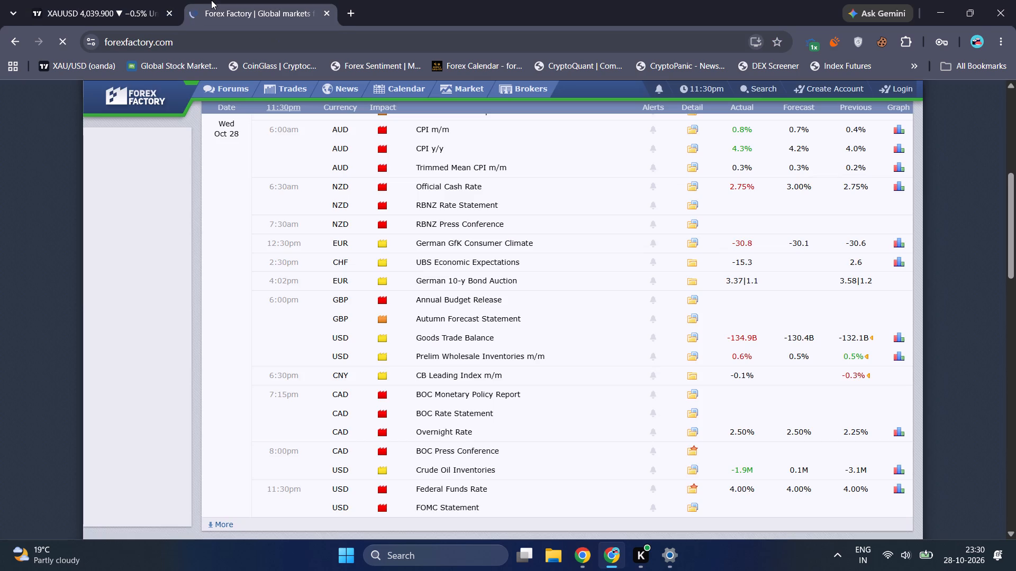
Return to the TradingView chart and examine the latest 15-minute XAUUSD candles around the short position after the news release.
{"action": "left_click", "coordinate": [141, 7]}
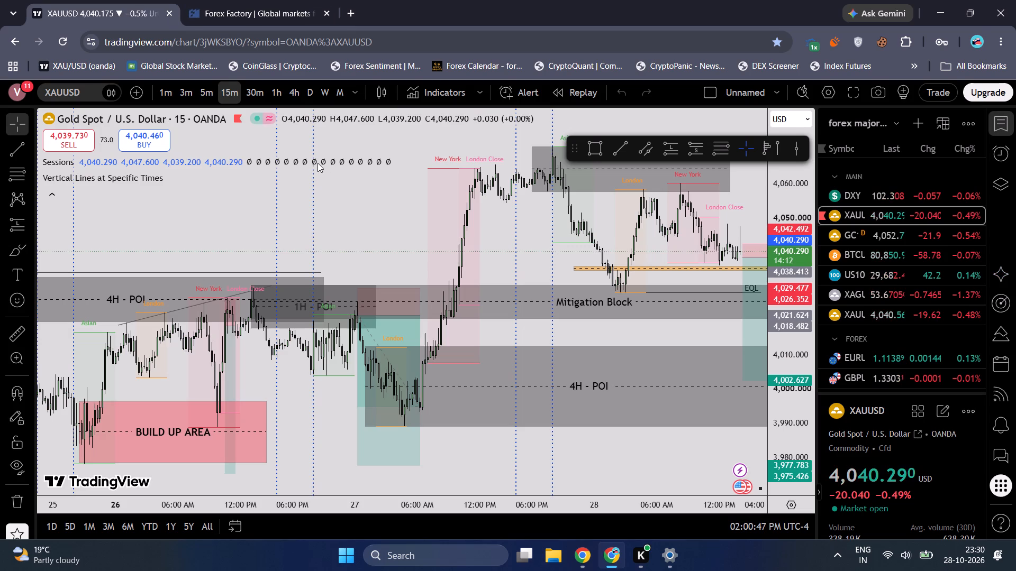
{"action": "left_click_drag", "start_coordinate": [362, 179], "coordinate": [139, 183]}
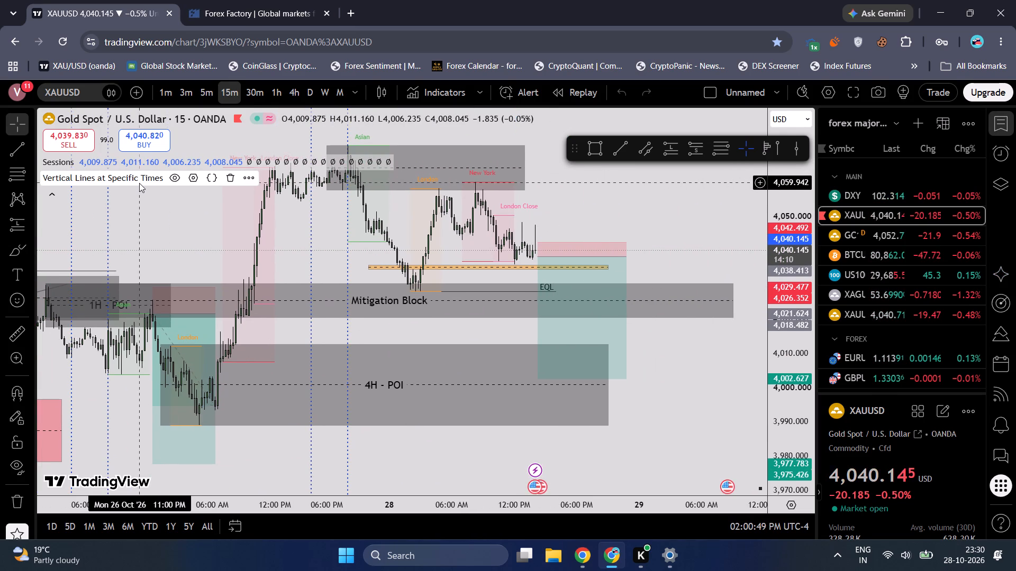
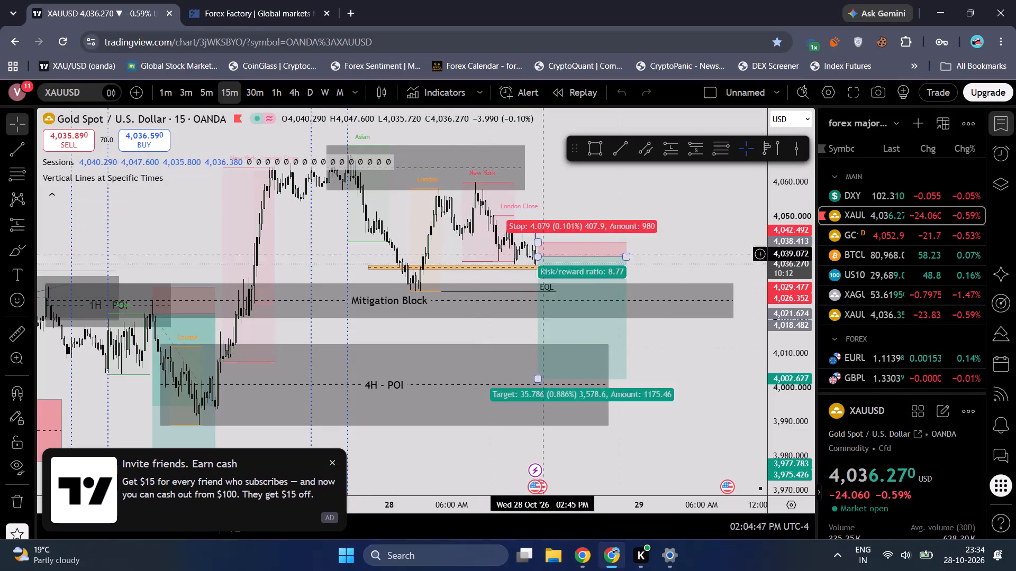
Examine the latest 15-minute XAUUSD candles up close, between the short position and the Mitigation Block.
{"action": "left_click_drag", "start_coordinate": [544, 214], "coordinate": [674, 224]}
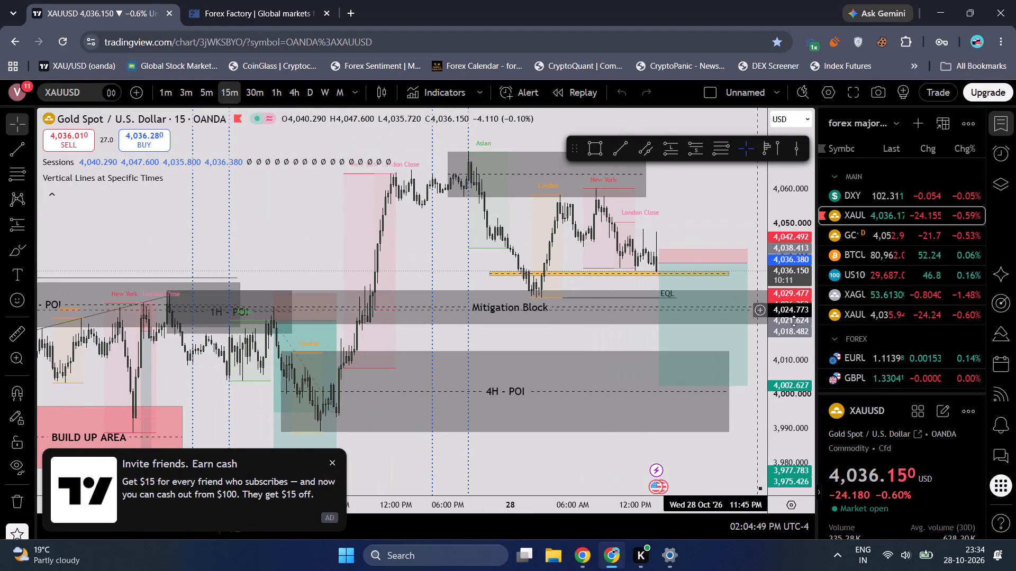
{"action": "scroll", "coordinate": [799, 329], "scroll_direction": "up", "scroll_amount": 14}
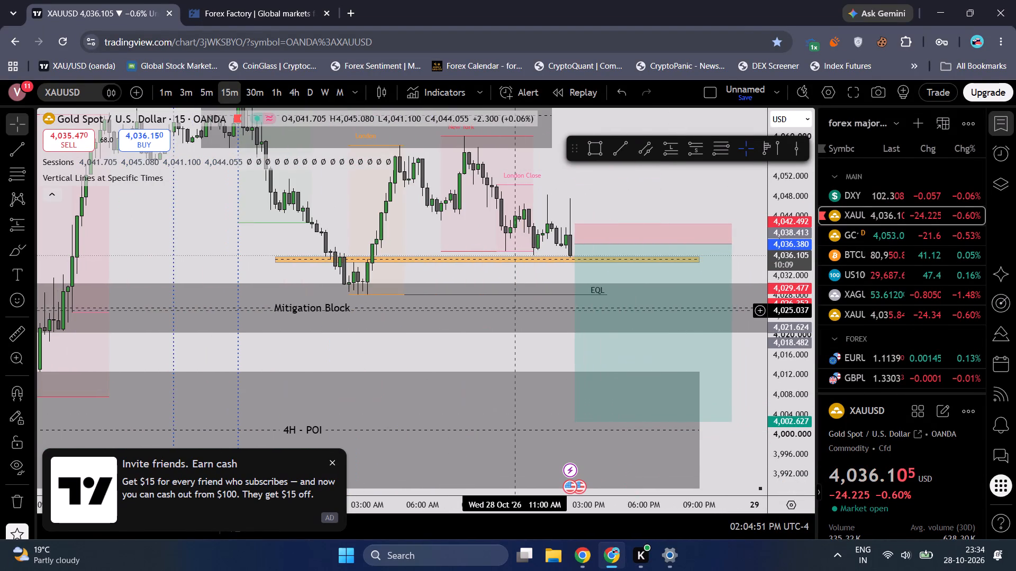
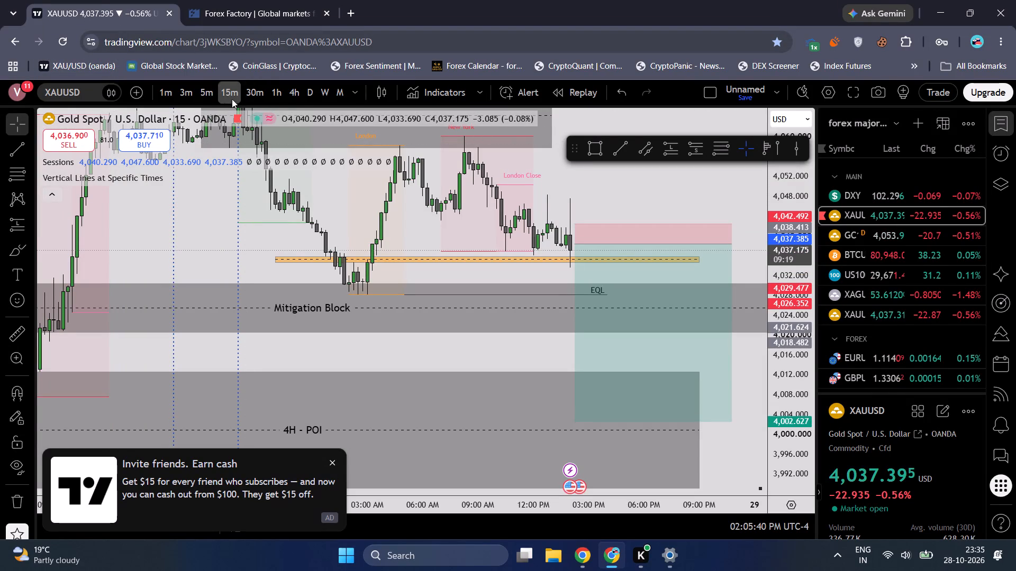
Examine the 15-minute XAUUSD price action across the Asian, London and New York sessions, from the upper grey zone down to the Mitigation Block.
{"action": "scroll", "coordinate": [389, 228], "scroll_direction": "down", "scroll_amount": 2}
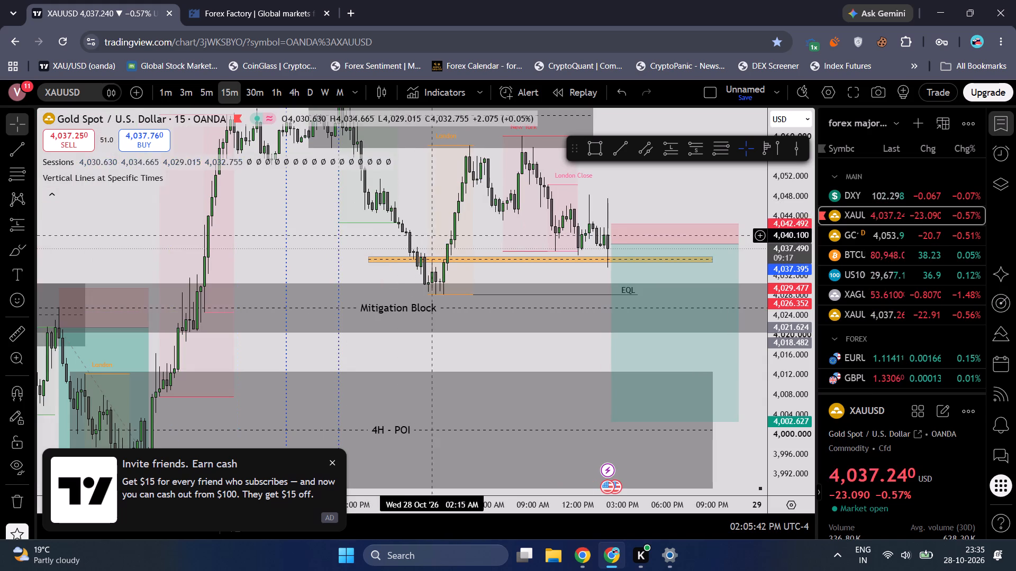
{"action": "left_click_drag", "start_coordinate": [435, 197], "coordinate": [403, 239]}
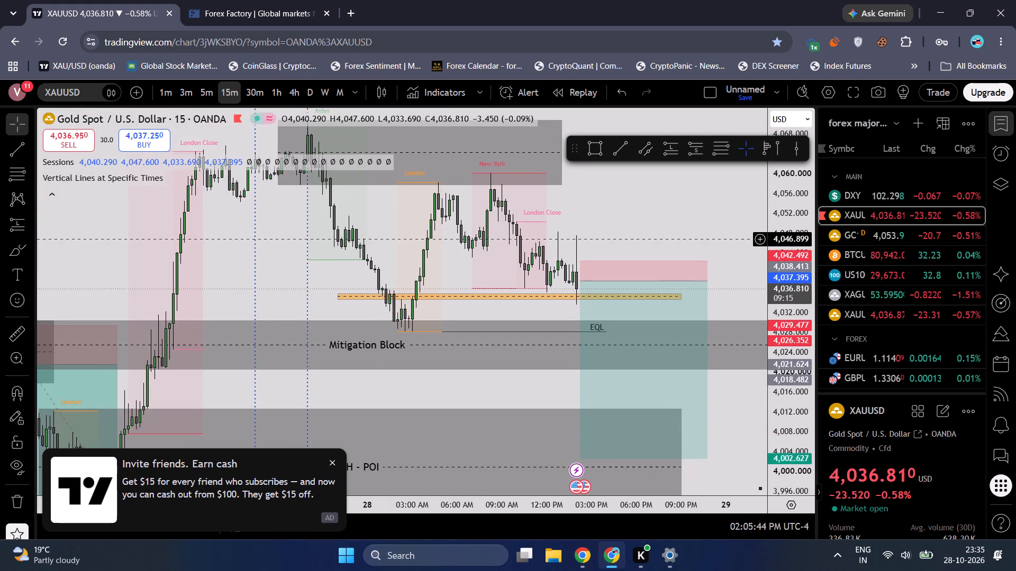
{"action": "left_click_drag", "start_coordinate": [403, 239], "coordinate": [414, 264]}
{"action": "left_click_drag", "start_coordinate": [412, 264], "coordinate": [389, 356]}
{"action": "left_click_drag", "start_coordinate": [356, 223], "coordinate": [357, 222]}
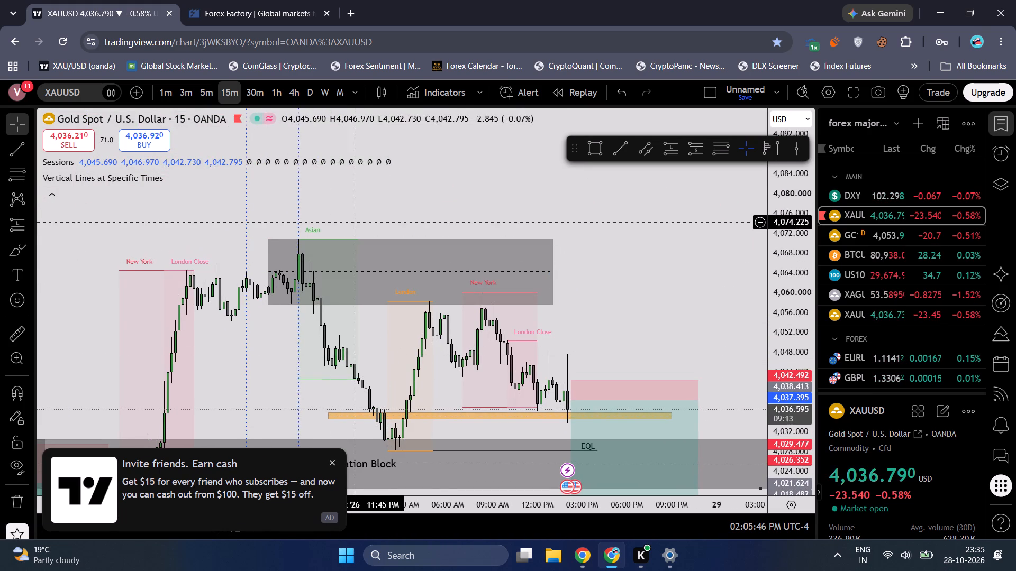
{"action": "left_click_drag", "start_coordinate": [357, 222], "coordinate": [261, 125]}
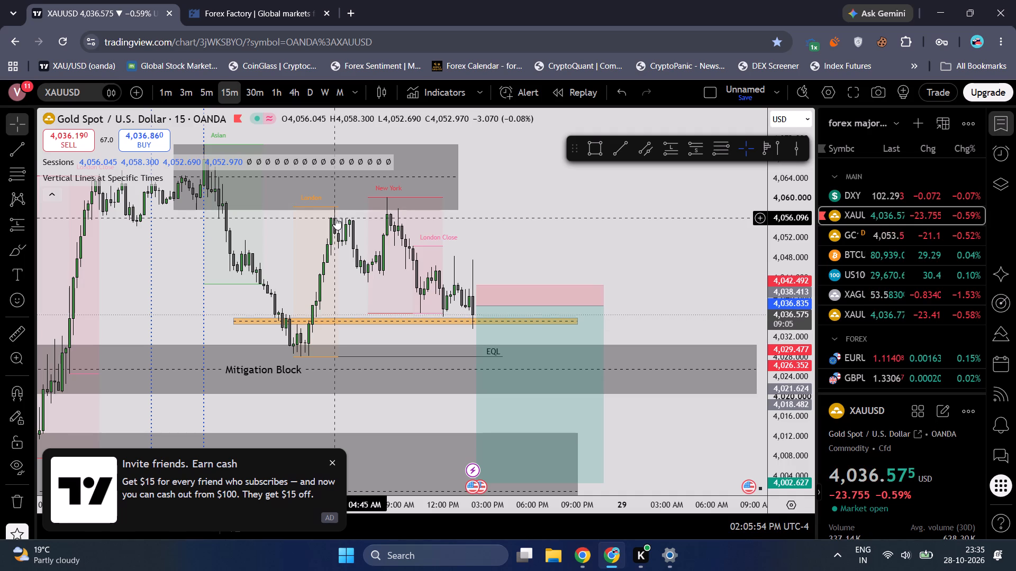
Refresh Forex Factory and check today's Federal Funds Rate and FOMC Statement entries in the calendar, then return to the XAUUSD chart.
{"action": "left_click", "coordinate": [196, 0]}
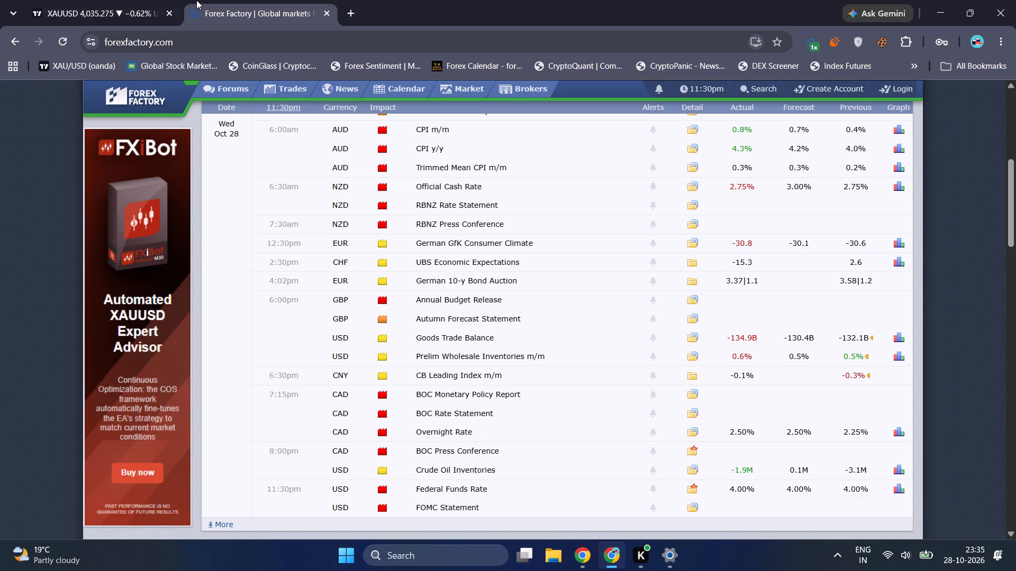
{"action": "left_click", "coordinate": [65, 40]}
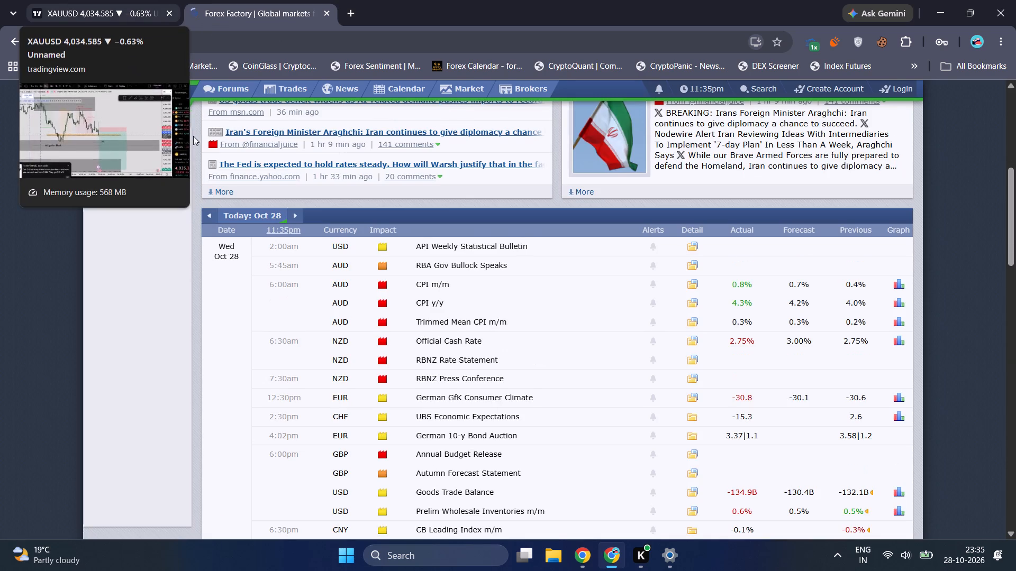
{"action": "scroll", "coordinate": [321, 250], "scroll_direction": "down", "scroll_amount": 8}
{"action": "scroll", "coordinate": [323, 255], "scroll_direction": "up", "scroll_amount": 6}
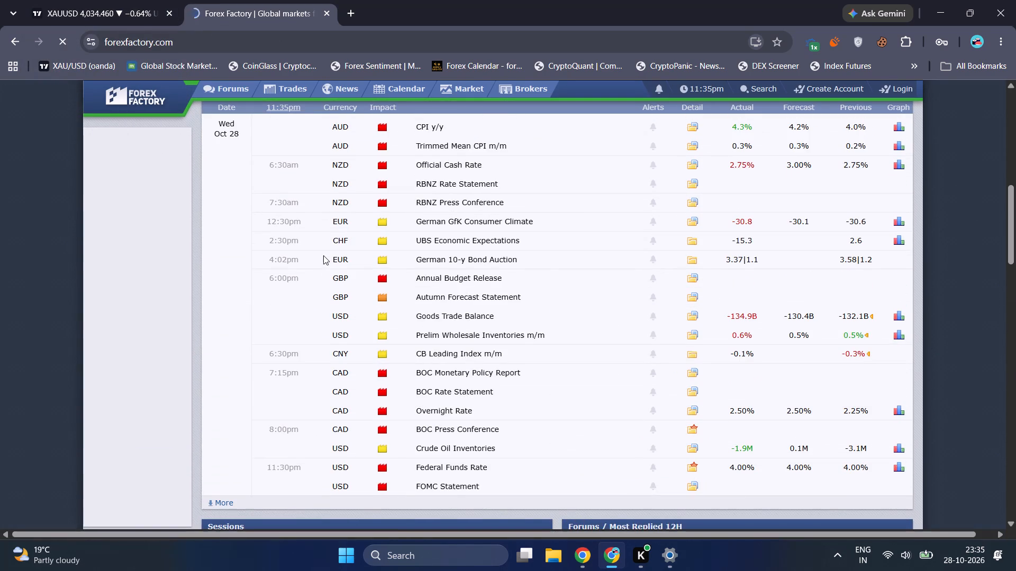
{"action": "left_click", "coordinate": [86, 0]}
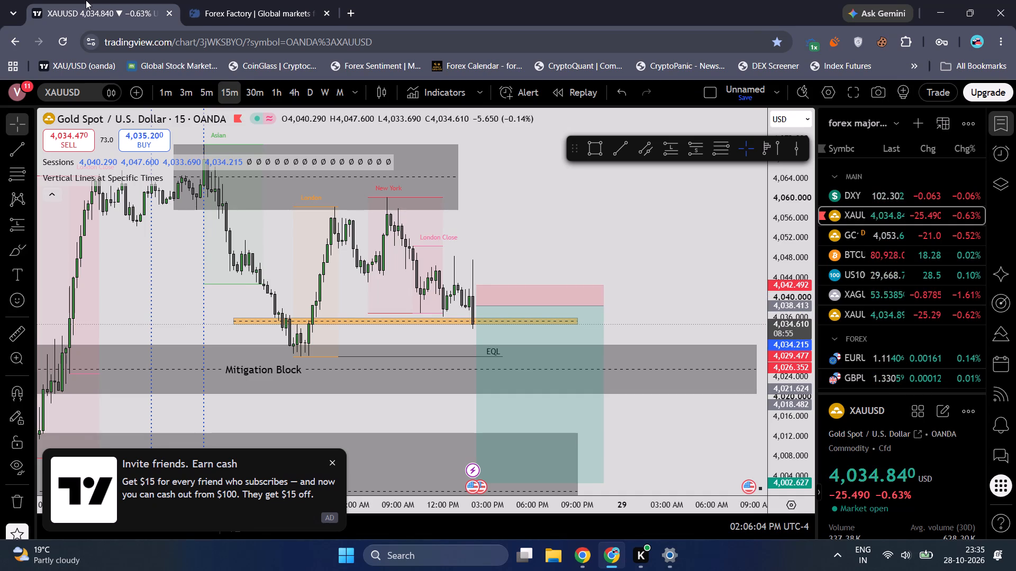
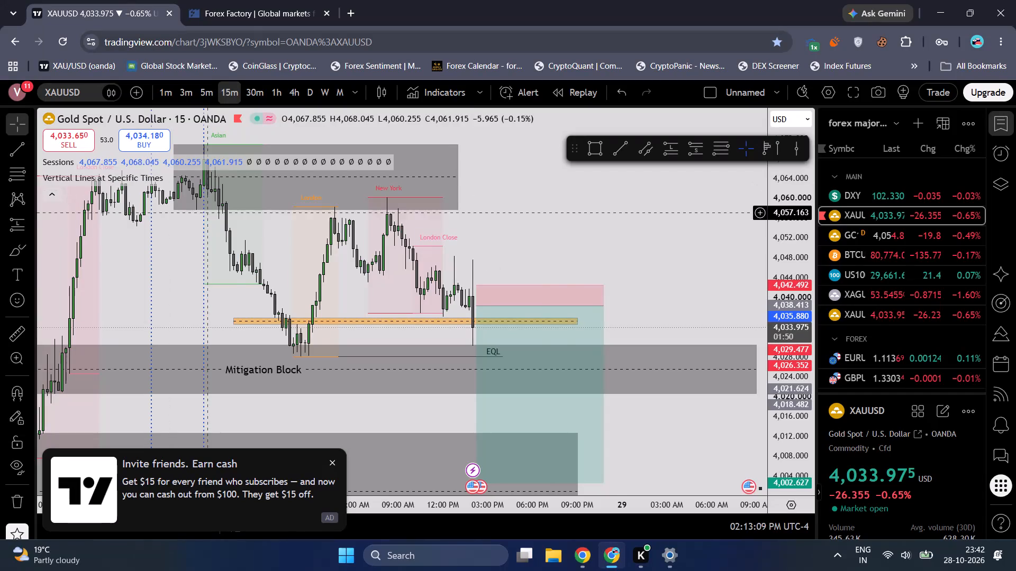
Examine the 15-minute XAUUSD price action around the short position, the EQL line, the Mitigation Block and the 4H - POI zone.
{"action": "left_click_drag", "start_coordinate": [554, 250], "coordinate": [542, 260]}
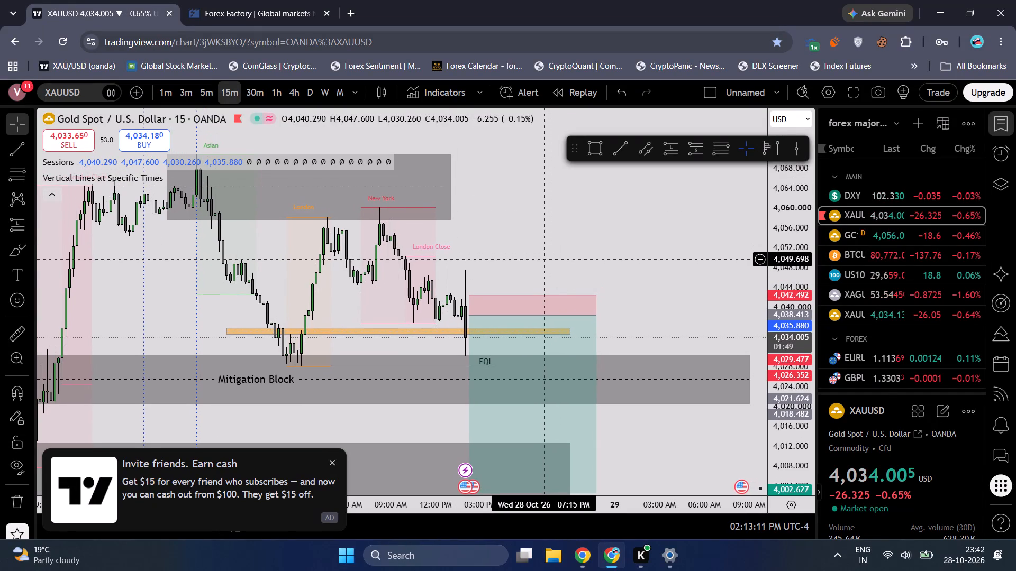
{"action": "left_click_drag", "start_coordinate": [534, 253], "coordinate": [525, 189]}
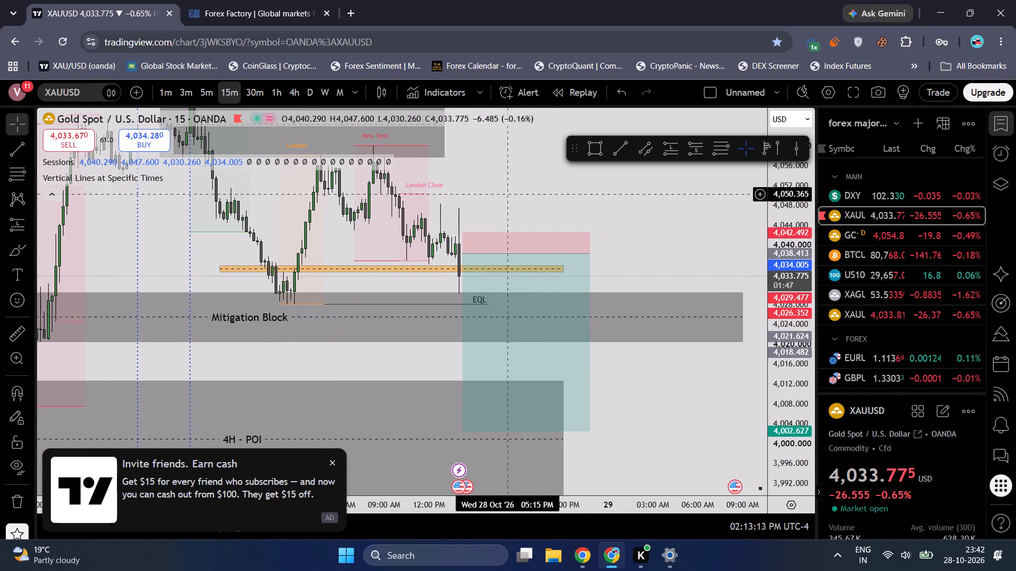
{"action": "left_click_drag", "start_coordinate": [497, 186], "coordinate": [514, 255]}
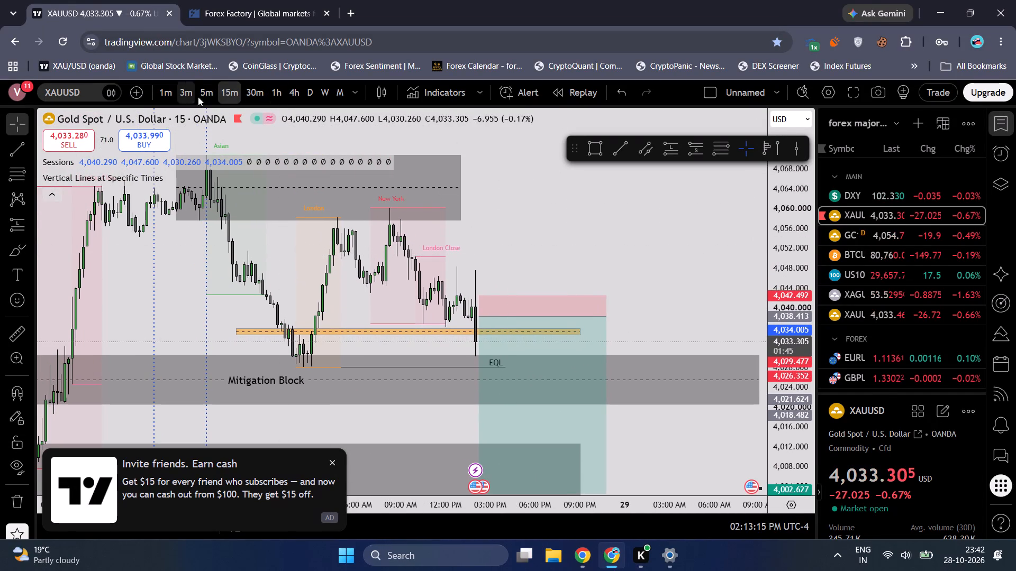
{"action": "scroll", "coordinate": [475, 247], "scroll_direction": "down", "scroll_amount": 2}
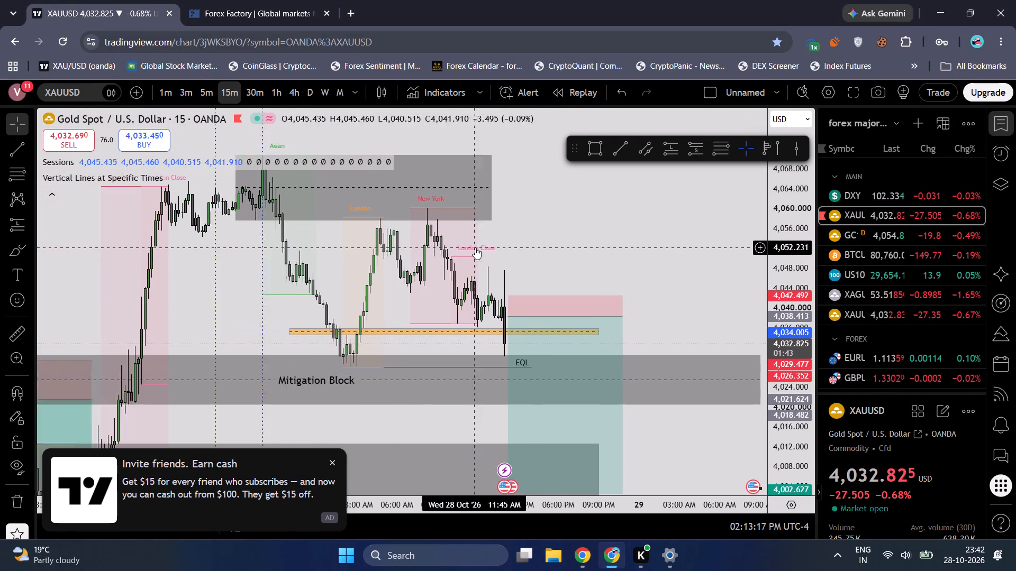
{"action": "left_click_drag", "start_coordinate": [489, 346], "coordinate": [467, 306]}
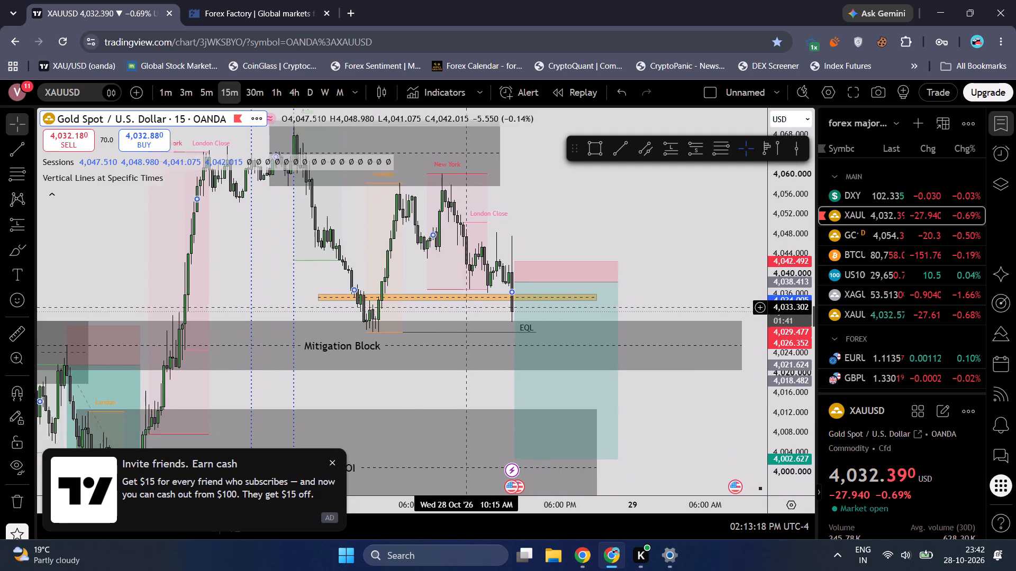
{"action": "left_click_drag", "start_coordinate": [467, 306], "coordinate": [410, 275]}
{"action": "scroll", "coordinate": [409, 275], "scroll_direction": "down", "scroll_amount": 1}
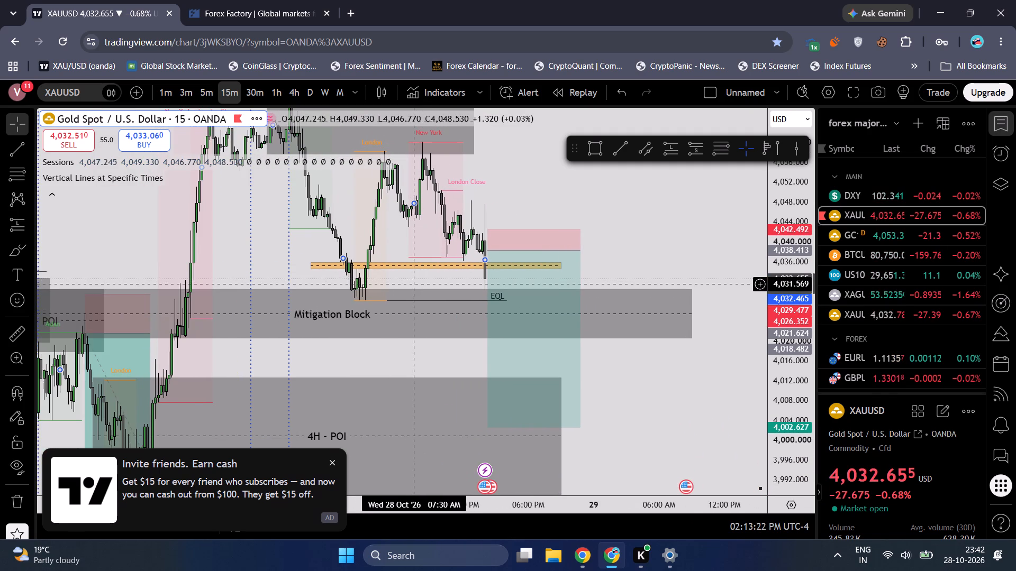
Switch to YouTube, resume the Legendary Inducement Trading Concept Part 1 video and rewind it to about 1:38:29.
{"action": "double_click", "coordinate": [932, 0]}
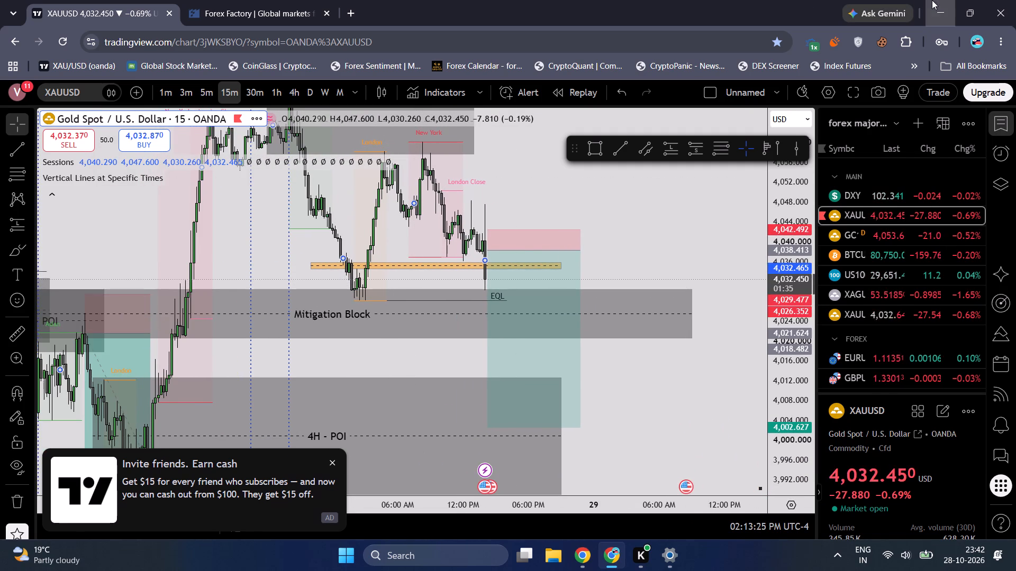
{"action": "left_click", "coordinate": [403, 376]}
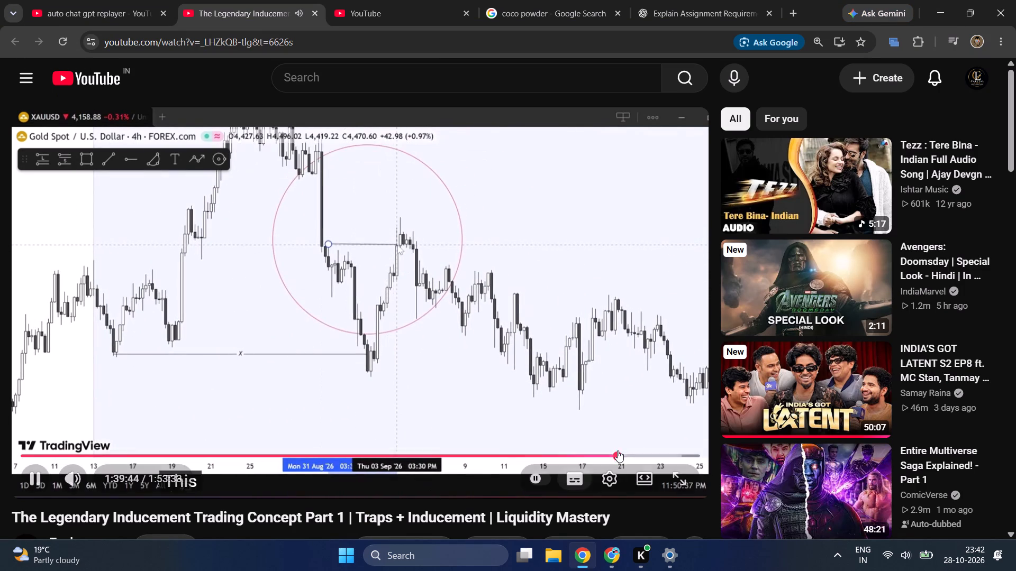
{"action": "left_click", "coordinate": [610, 453]}
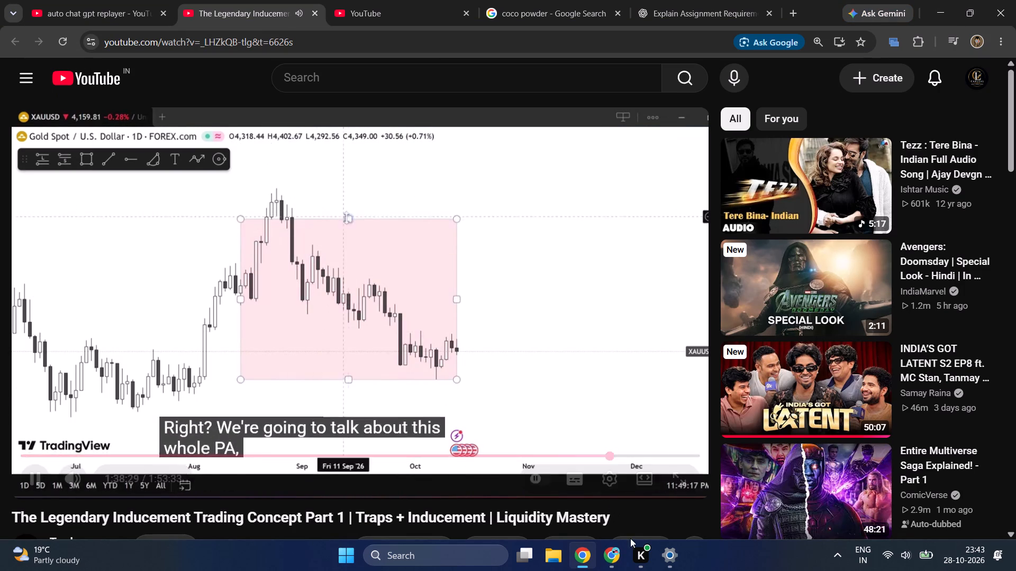
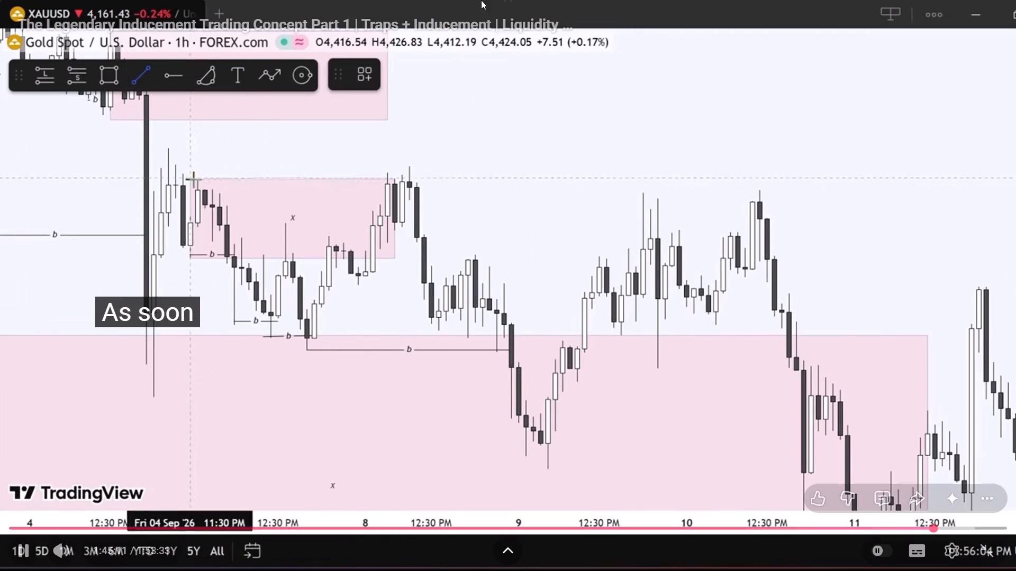
Switch to the TradingView chart and inspect the short position on 15-minute XAUUSD against current price and the EQL line.
{"action": "left_click", "coordinate": [497, 39]}
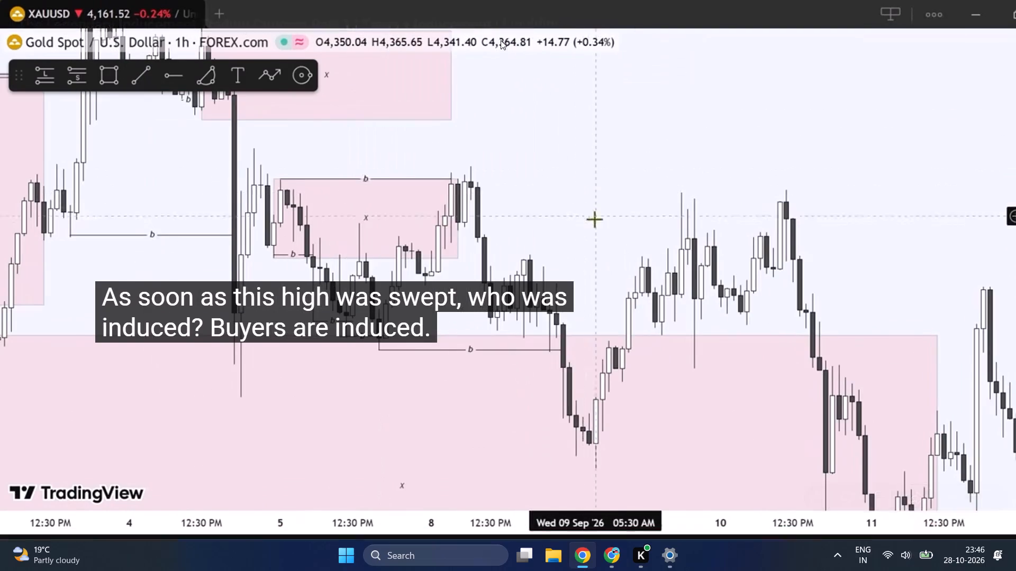
{"action": "left_click", "coordinate": [621, 554]}
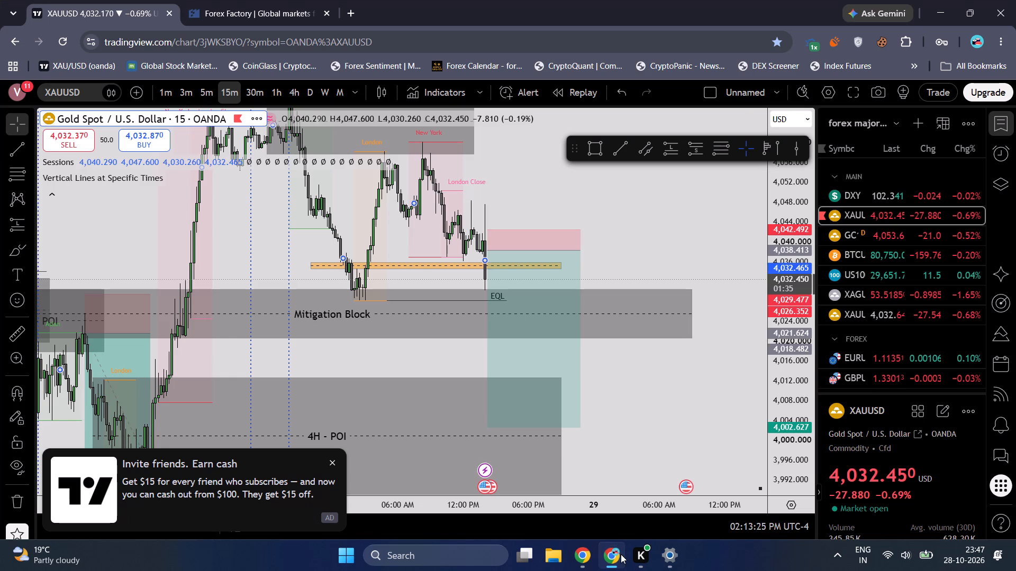
{"action": "left_click_drag", "start_coordinate": [643, 393], "coordinate": [627, 410]}
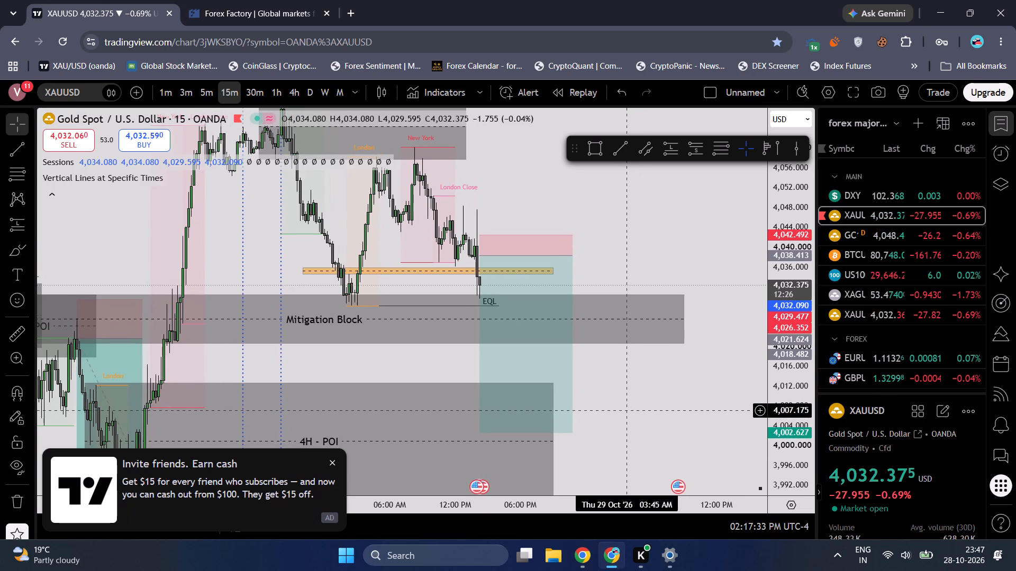
{"action": "scroll", "coordinate": [805, 356], "scroll_direction": "up", "scroll_amount": 7}
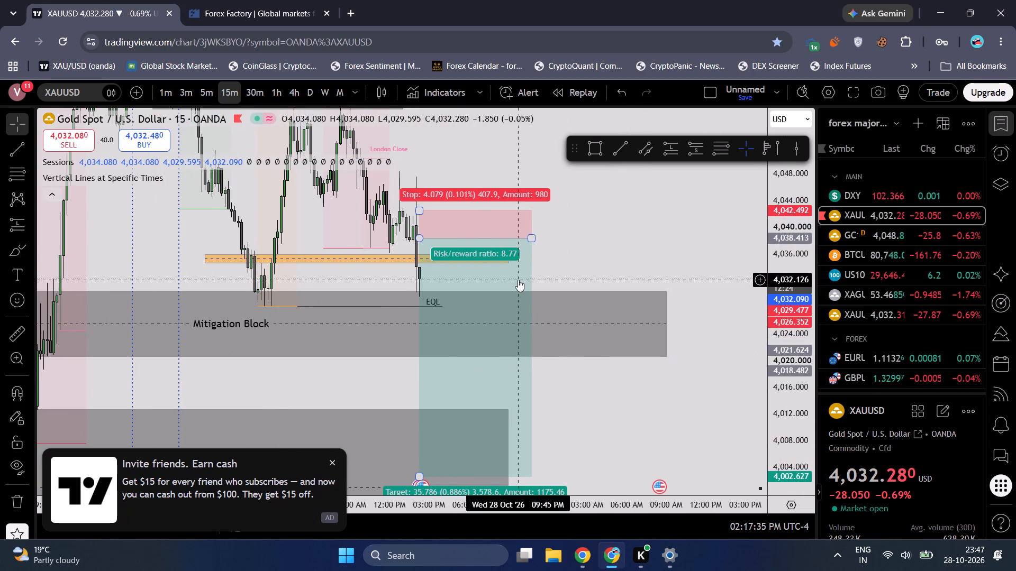
{"action": "left_click", "coordinate": [514, 278]}
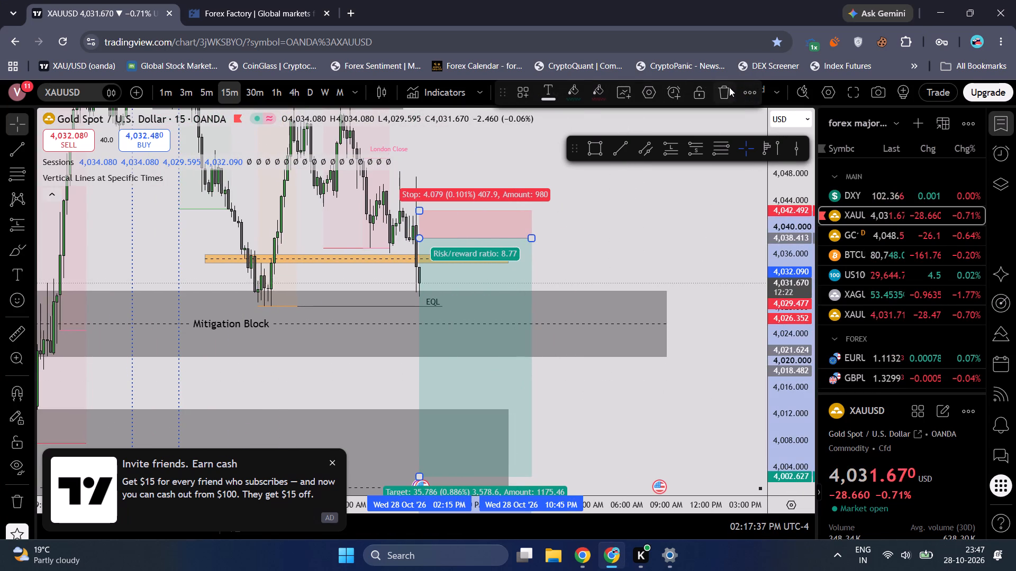
Switch to Forex Factory, open the FOMC Statement details and read the Why Traders Care explanation.
{"action": "left_click", "coordinate": [283, 0]}
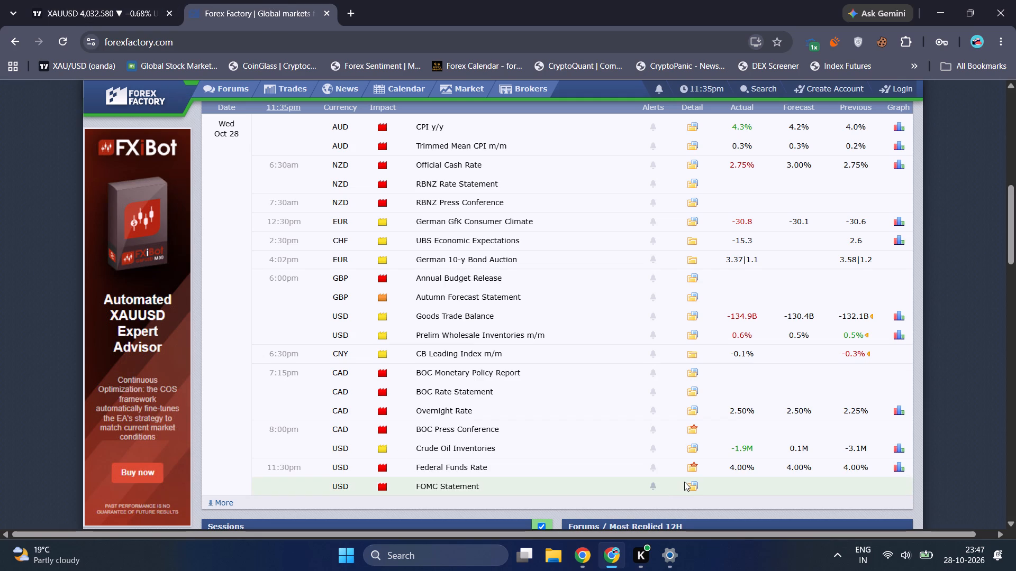
{"action": "left_click", "coordinate": [690, 487]}
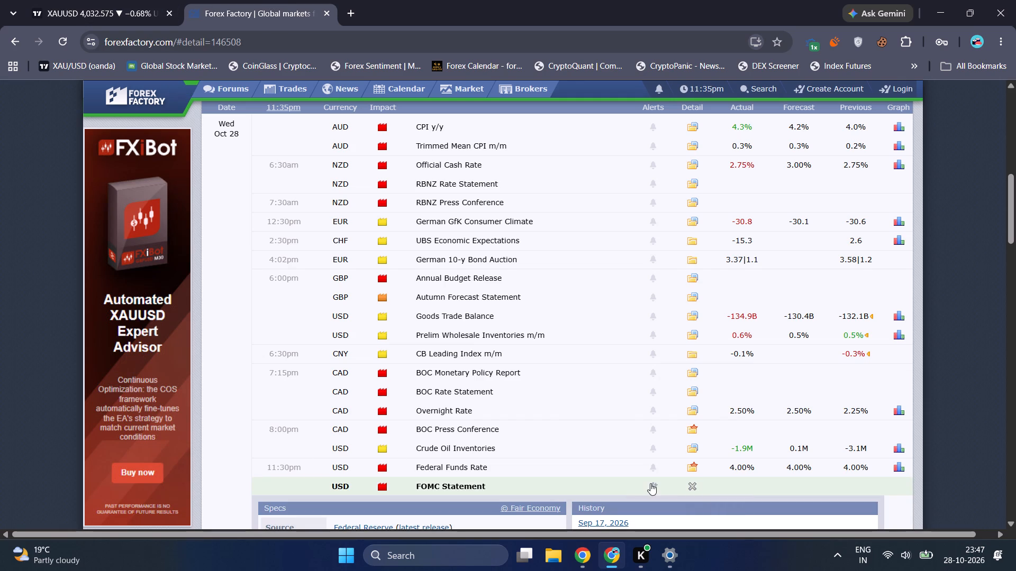
{"action": "left_click", "coordinate": [691, 484]}
{"action": "left_click", "coordinate": [693, 487]}
{"action": "scroll", "coordinate": [693, 487], "scroll_direction": "down", "scroll_amount": 2}
{"action": "scroll", "coordinate": [509, 386], "scroll_direction": "down", "scroll_amount": 1}
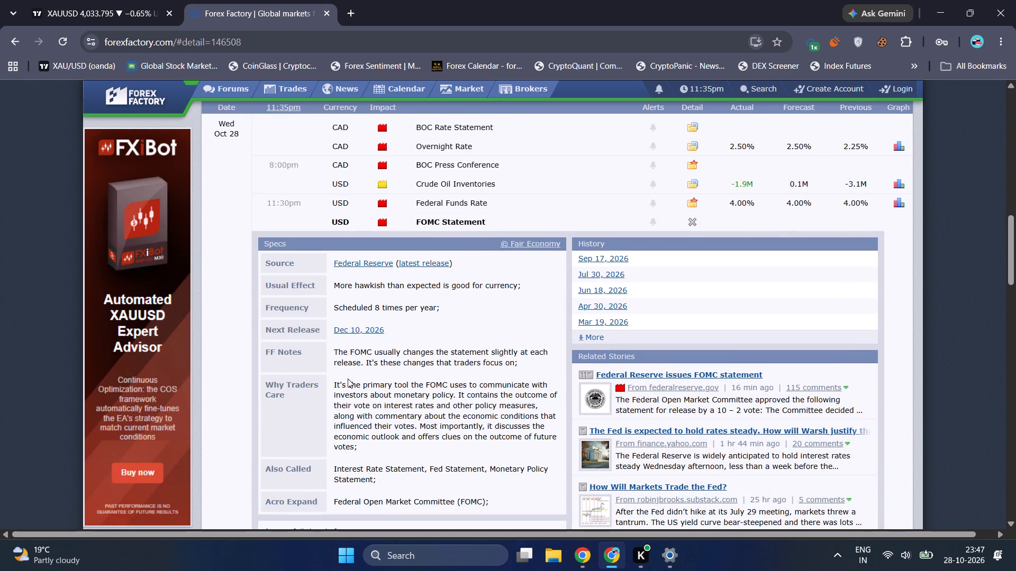
{"action": "left_click_drag", "start_coordinate": [349, 380], "coordinate": [451, 430]}
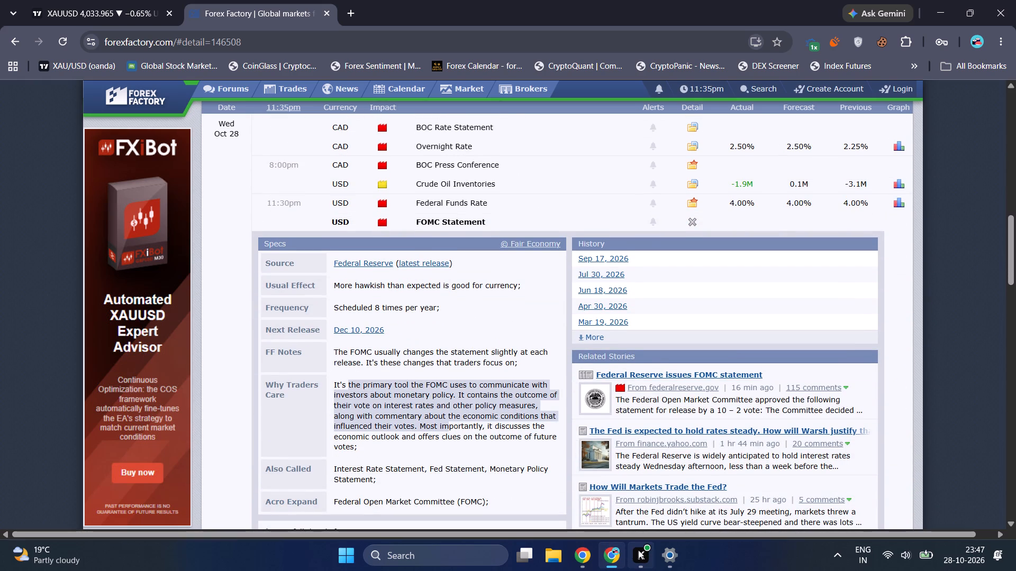
Switch back to the Legendary Inducement Trading Concept Part 1 video on YouTube.
{"action": "left_click", "coordinate": [595, 559]}
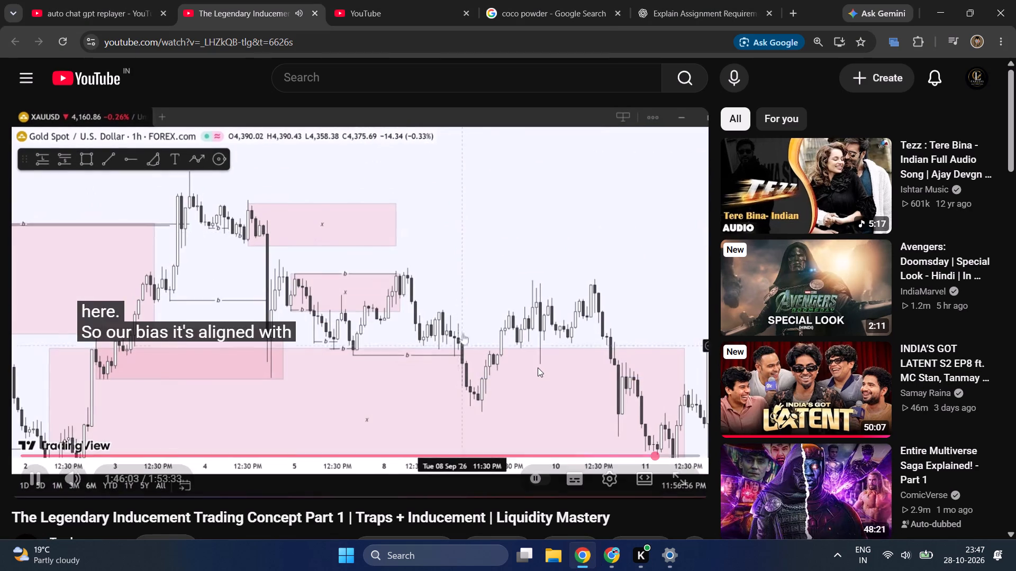